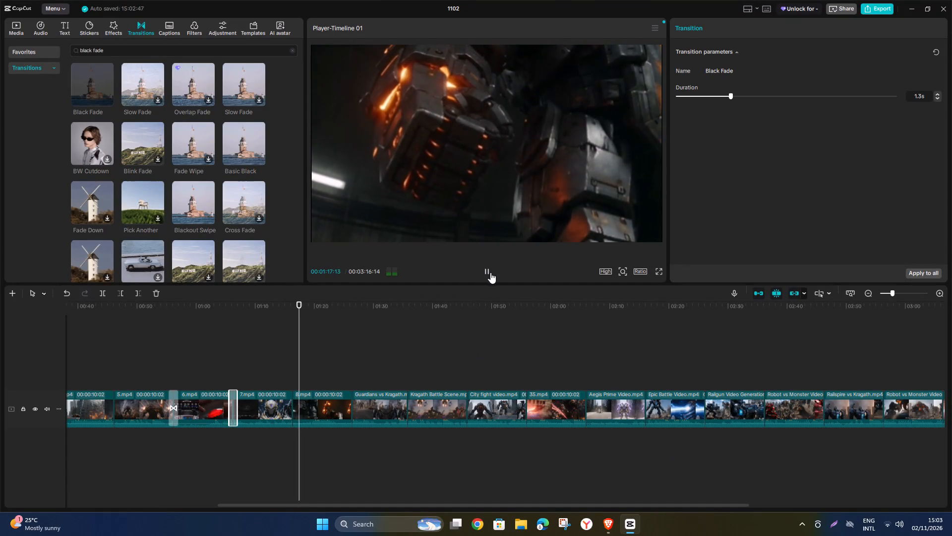
# Pause the timeline preview and switch from CapCut to the Brave browser.
pyautogui.click(490, 271)
pyautogui.click(909, 6)
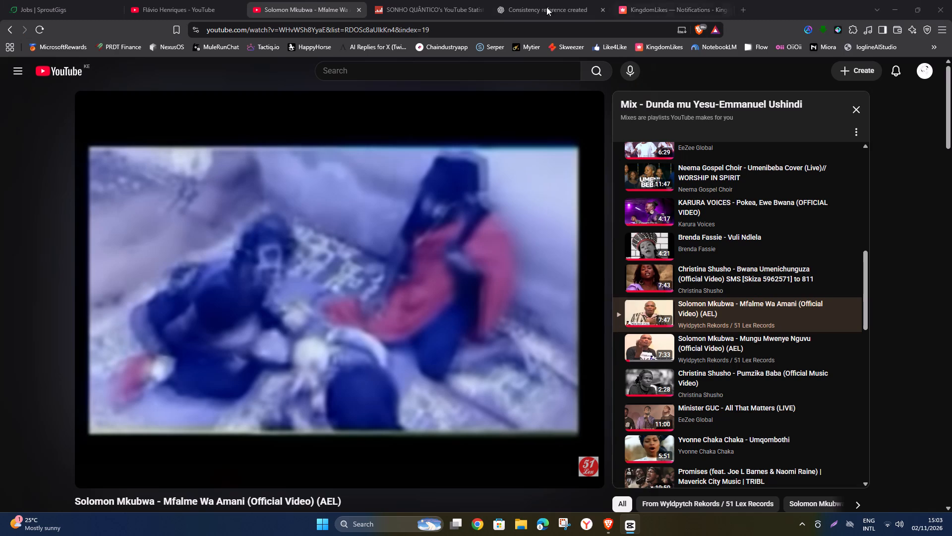
# Play the open Solomon Mkubwa "Mfalme Wa Amani" video on YouTube.
pyautogui.click(466, 209)
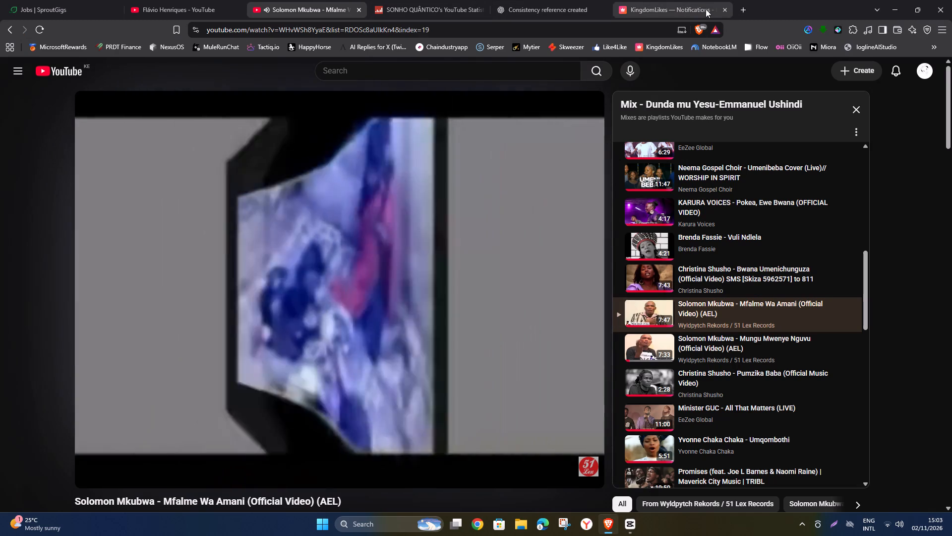
pyautogui.click(706, 9)
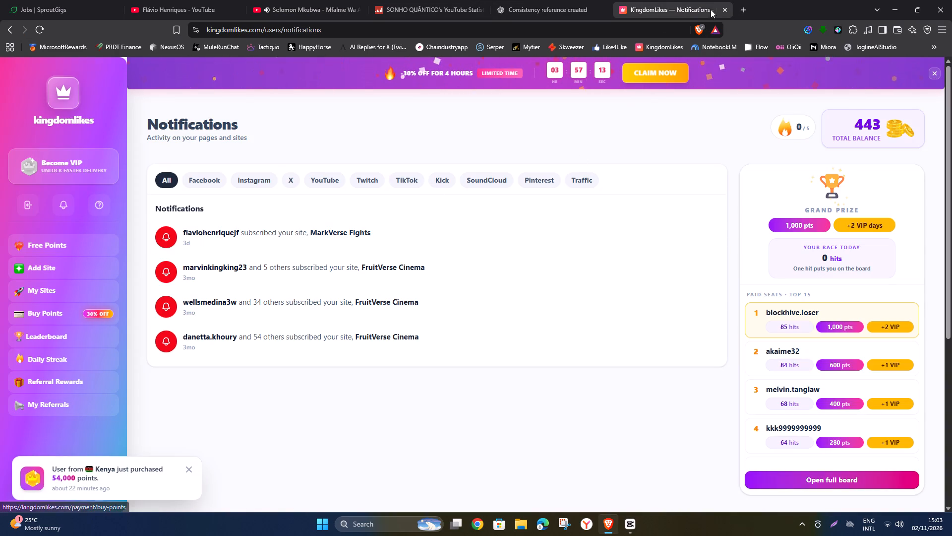
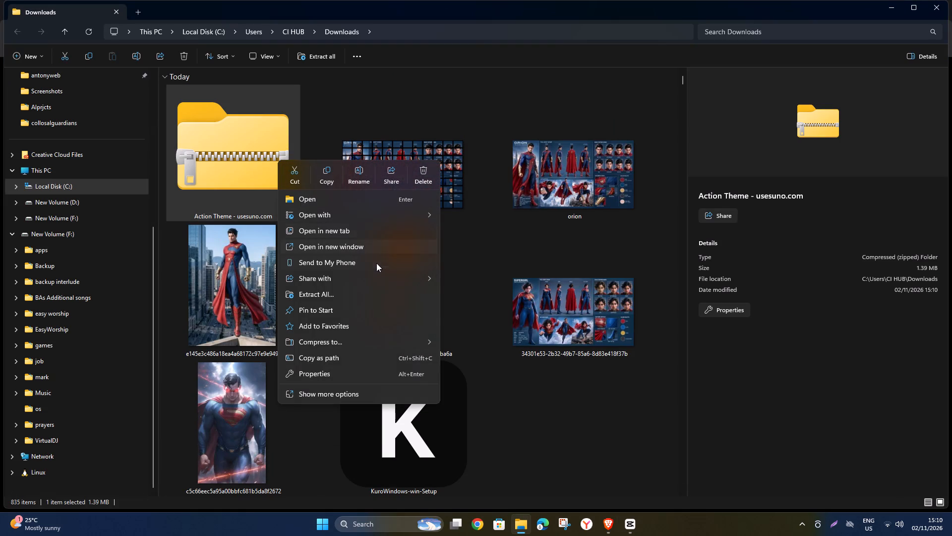
pyautogui.click(357, 291)
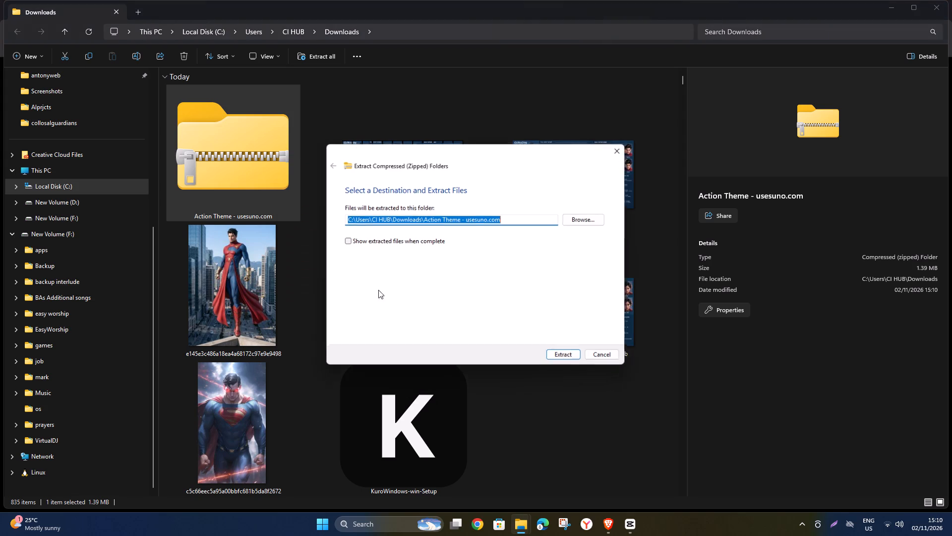
pyautogui.click(556, 353)
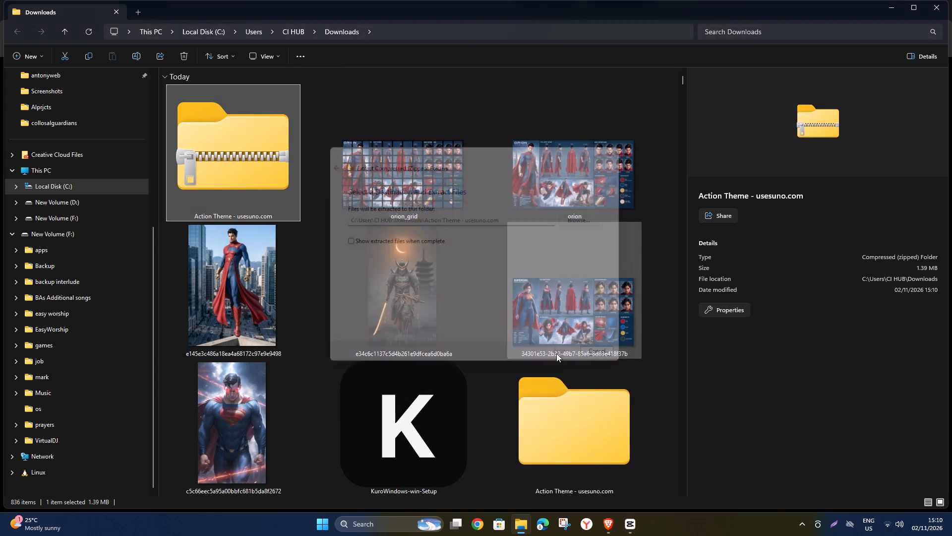
pyautogui.doubleClick(589, 401)
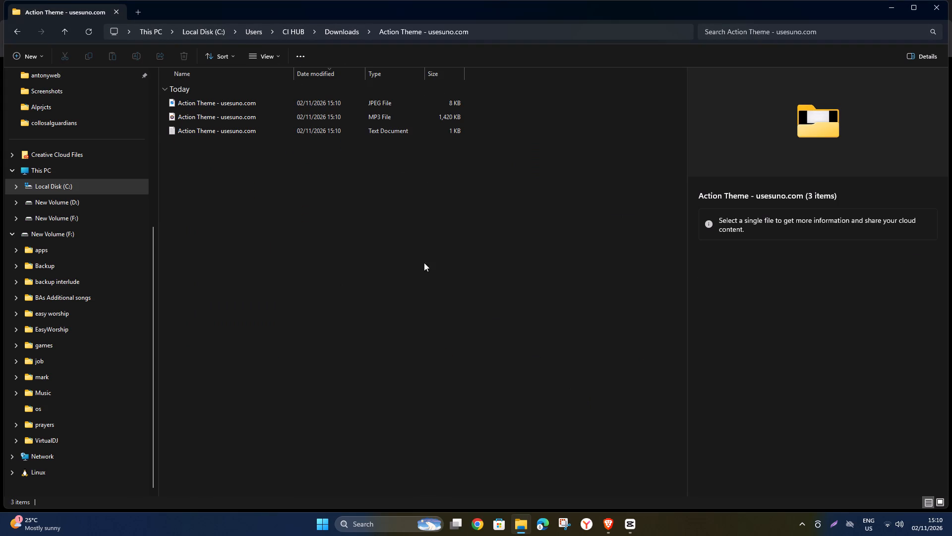
# Switch to CapCut and import the Action Theme MP3 from the extracted Action Theme - usesuno.com folder in Downloads.
pyautogui.click(255, 114)
pyautogui.click(939, 10)
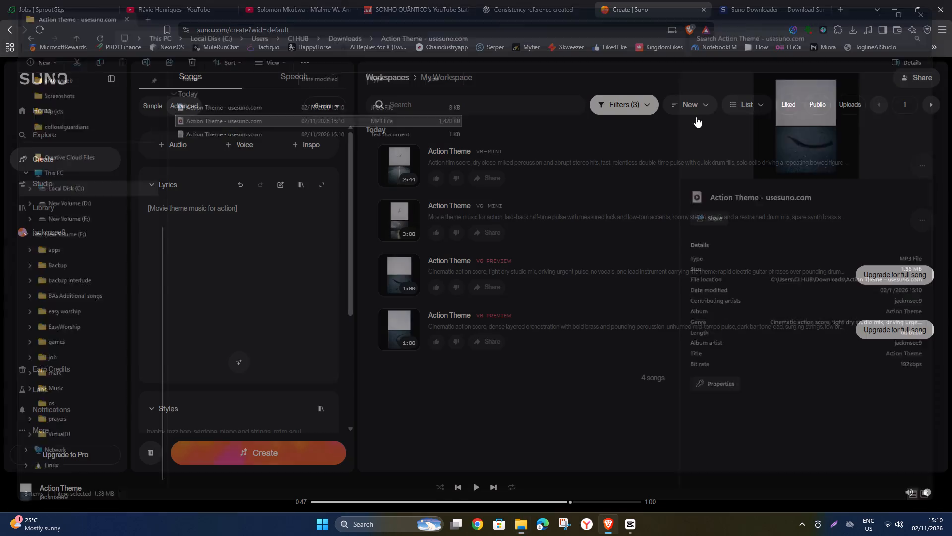
pyautogui.click(628, 528)
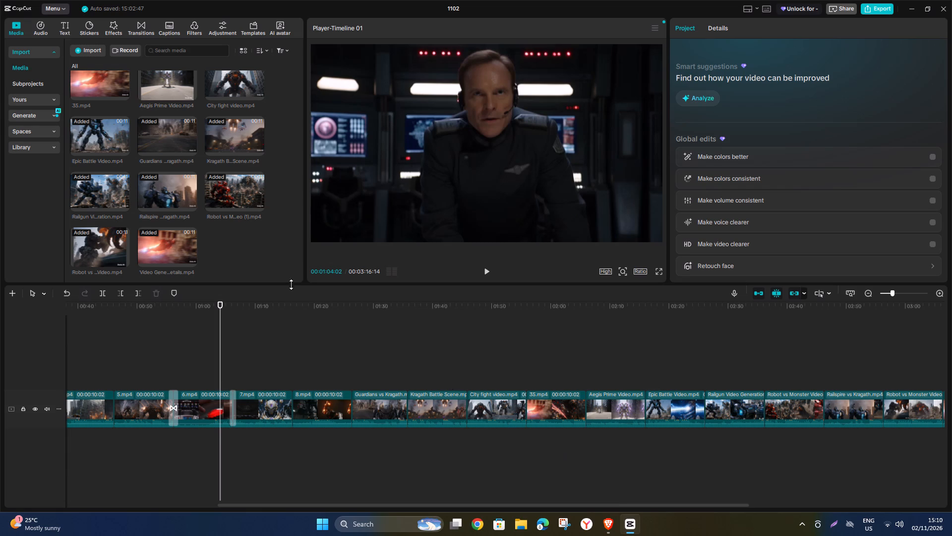
pyautogui.click(73, 49)
pyautogui.click(116, 65)
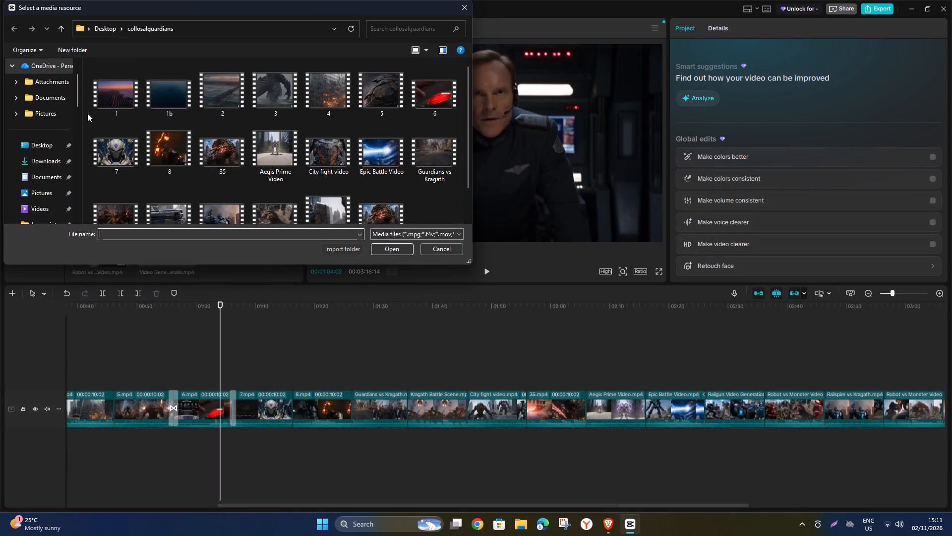
pyautogui.click(53, 157)
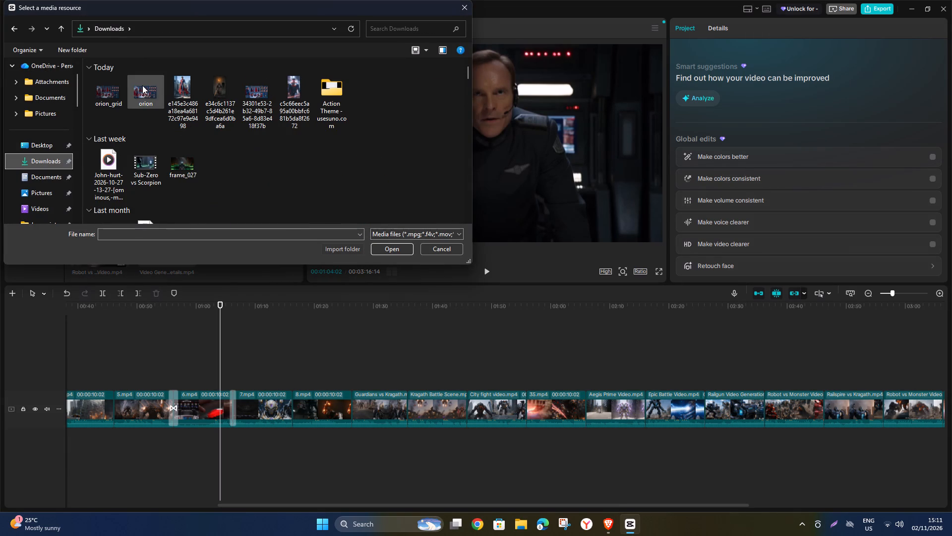
pyautogui.doubleClick(336, 102)
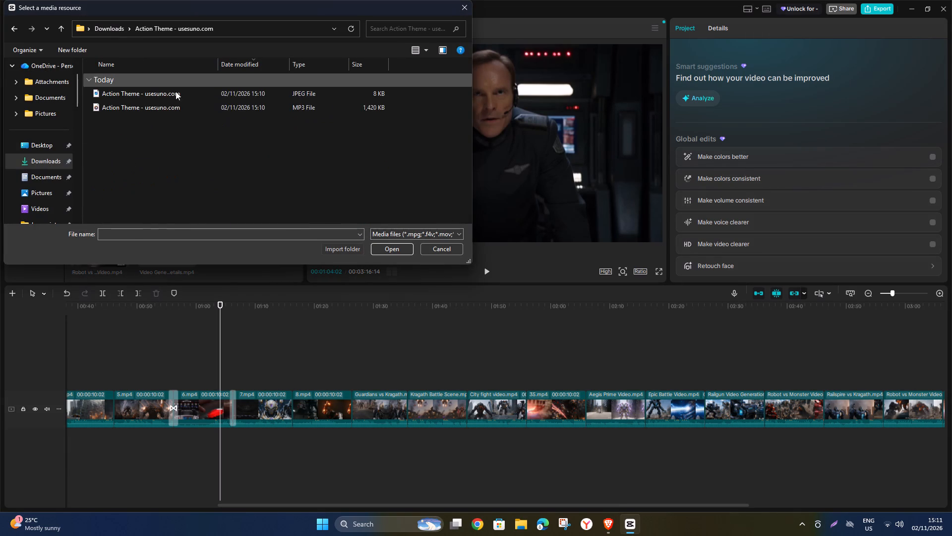
pyautogui.click(168, 112)
pyautogui.click(382, 246)
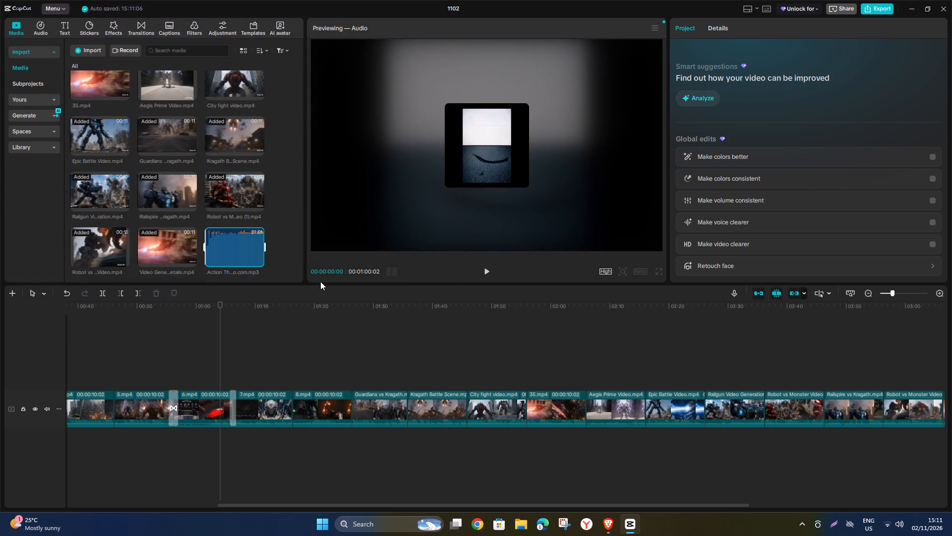
# Place the Action Theme music on an audio track below the video, starting at the beginning of 7.mp4.
pyautogui.moveTo(222, 246); pyautogui.dragTo(250, 403)
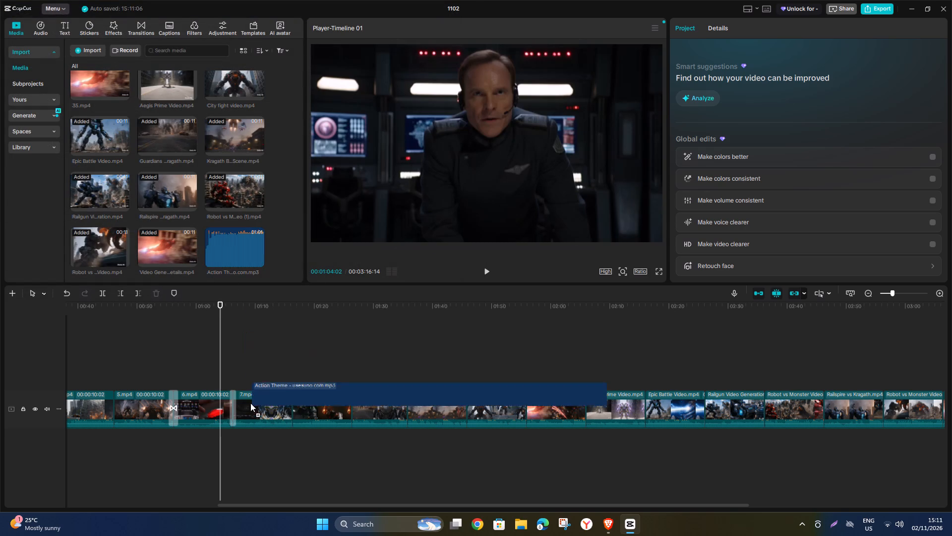
pyautogui.moveTo(250, 403); pyautogui.dragTo(238, 443)
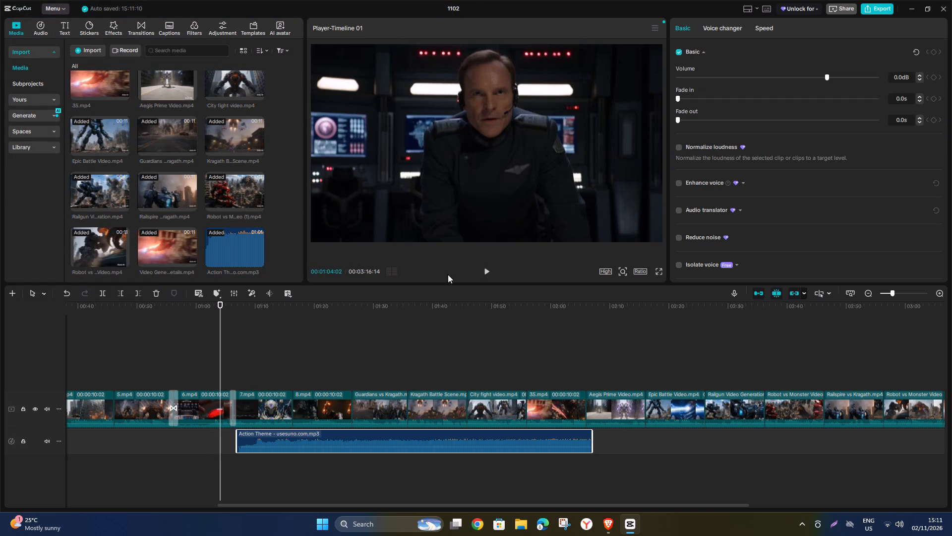
# Preview the video with the music from about 00:01:04, stopping during the Guardians vs Kragath clip.
pyautogui.click(485, 268)
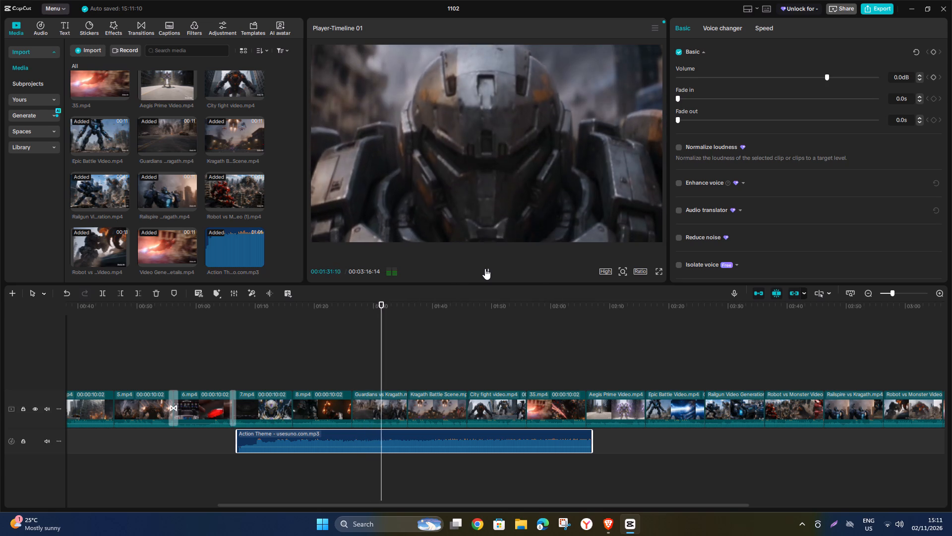
pyautogui.click(485, 268)
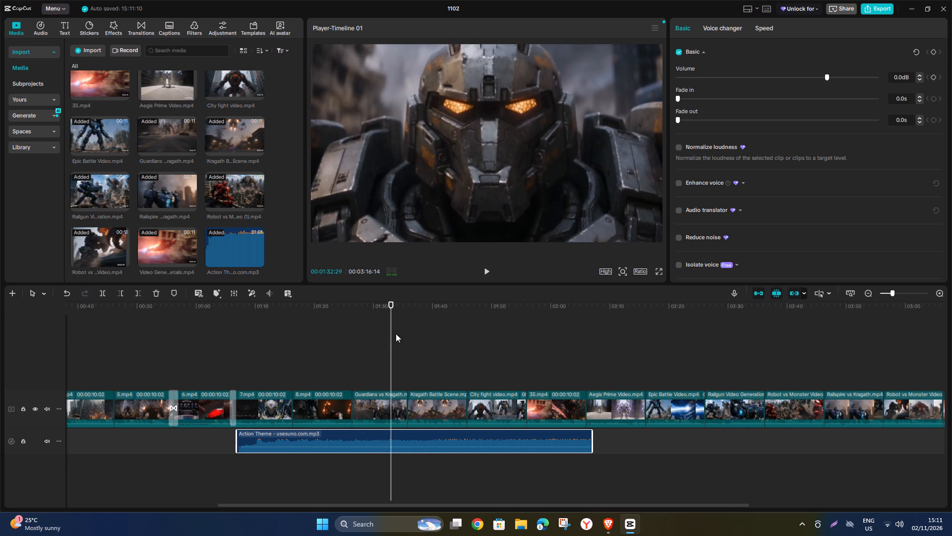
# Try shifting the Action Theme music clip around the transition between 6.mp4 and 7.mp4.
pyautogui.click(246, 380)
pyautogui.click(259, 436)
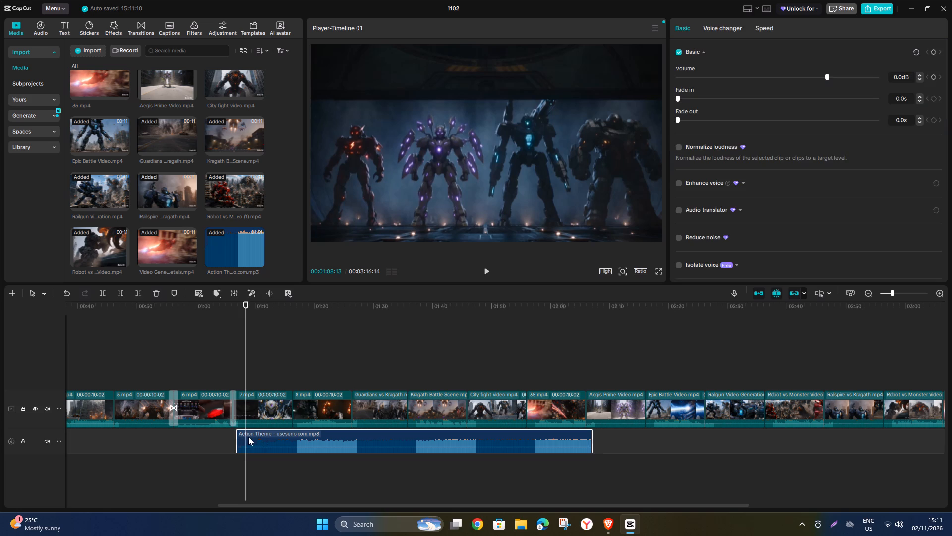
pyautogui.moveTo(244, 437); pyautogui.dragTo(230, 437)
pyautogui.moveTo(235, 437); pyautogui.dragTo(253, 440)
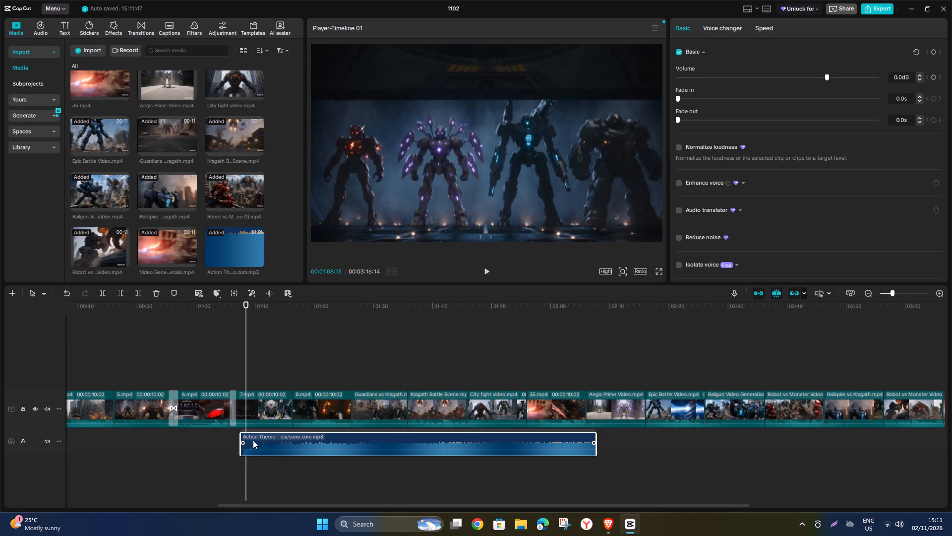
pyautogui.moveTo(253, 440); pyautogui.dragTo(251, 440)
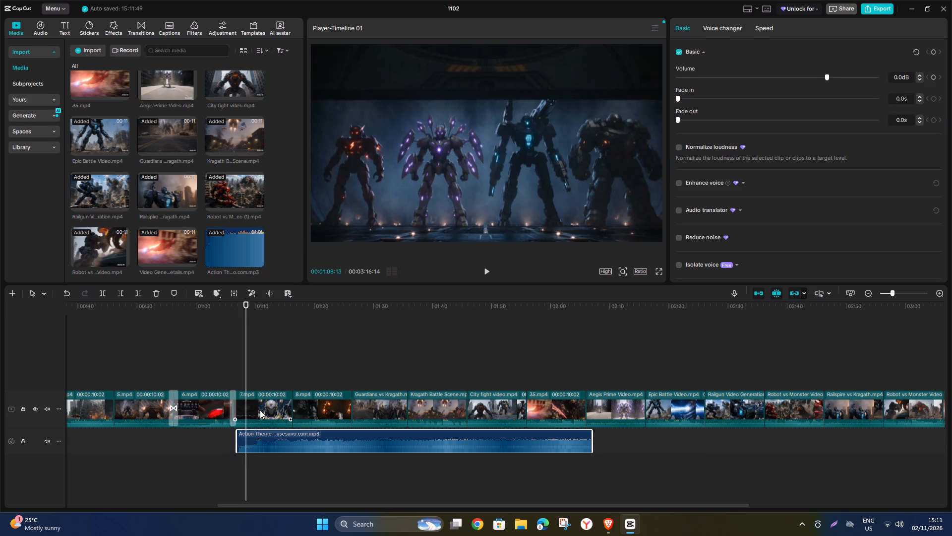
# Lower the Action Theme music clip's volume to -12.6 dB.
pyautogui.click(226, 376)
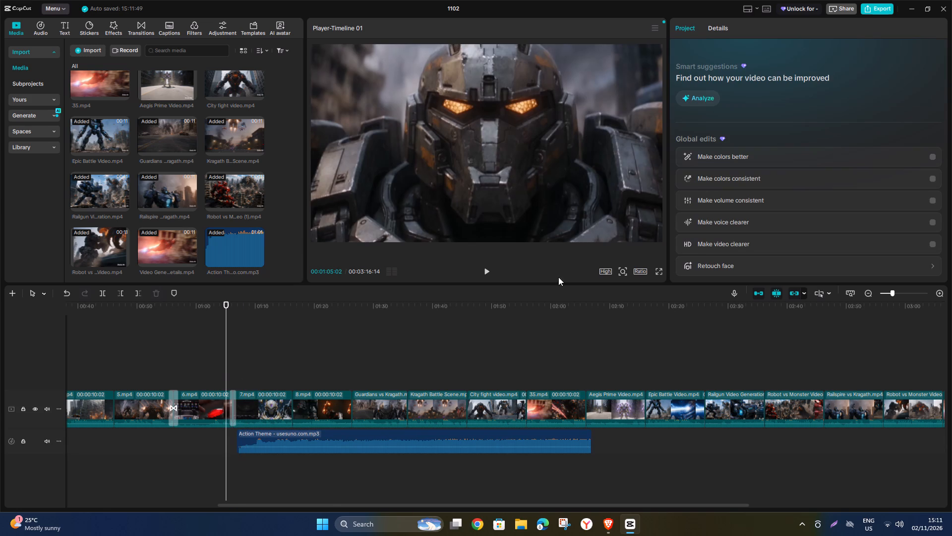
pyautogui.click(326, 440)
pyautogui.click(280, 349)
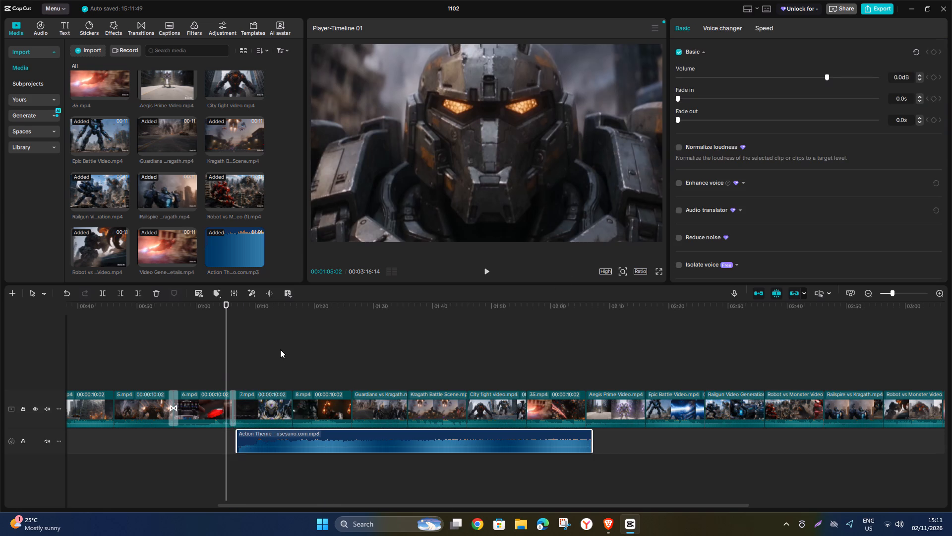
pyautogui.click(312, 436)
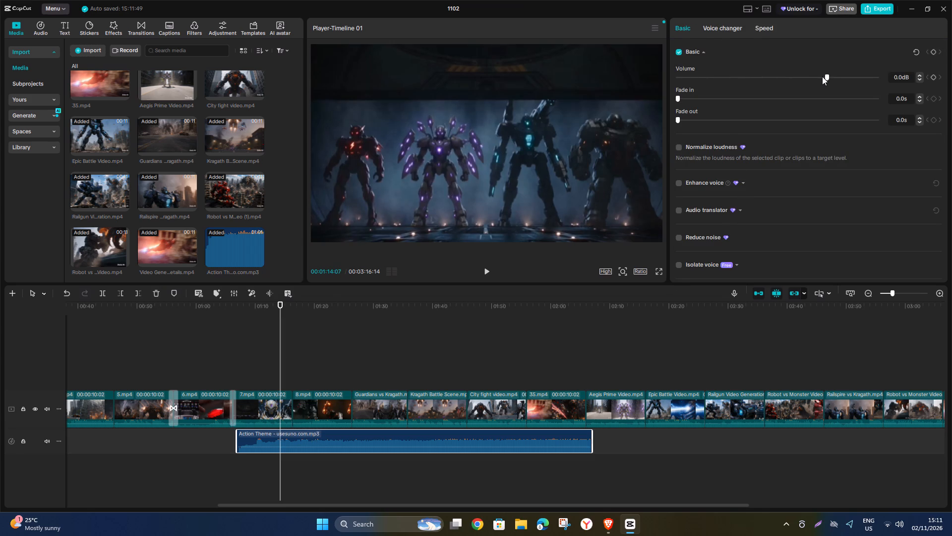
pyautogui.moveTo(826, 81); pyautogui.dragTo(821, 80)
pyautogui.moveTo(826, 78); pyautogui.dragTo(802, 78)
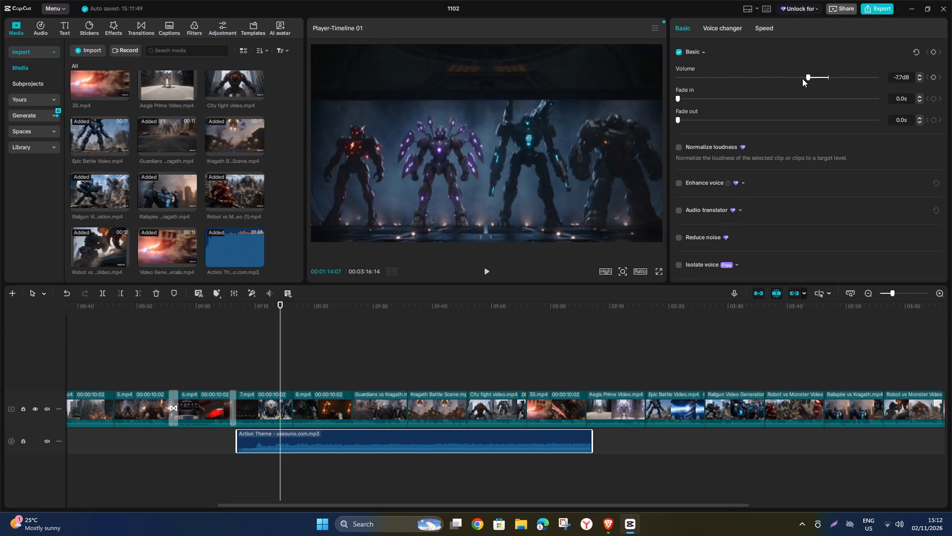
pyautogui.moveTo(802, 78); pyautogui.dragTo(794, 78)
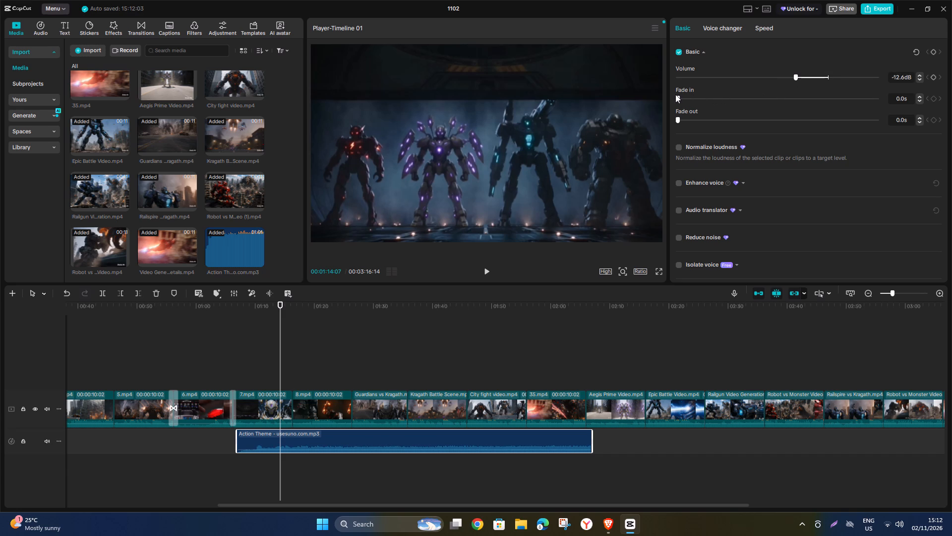
# Give the Action Theme music clip a fade-in of 0.6 s.
pyautogui.moveTo(679, 98); pyautogui.dragTo(691, 97)
pyautogui.moveTo(691, 97); pyautogui.dragTo(704, 97)
pyautogui.moveTo(704, 97); pyautogui.dragTo(690, 96)
# Preview the softened music from about 00:01:04 near the end of 6.mp4 to the Guardians vs Kragath clip.
pyautogui.click(219, 367)
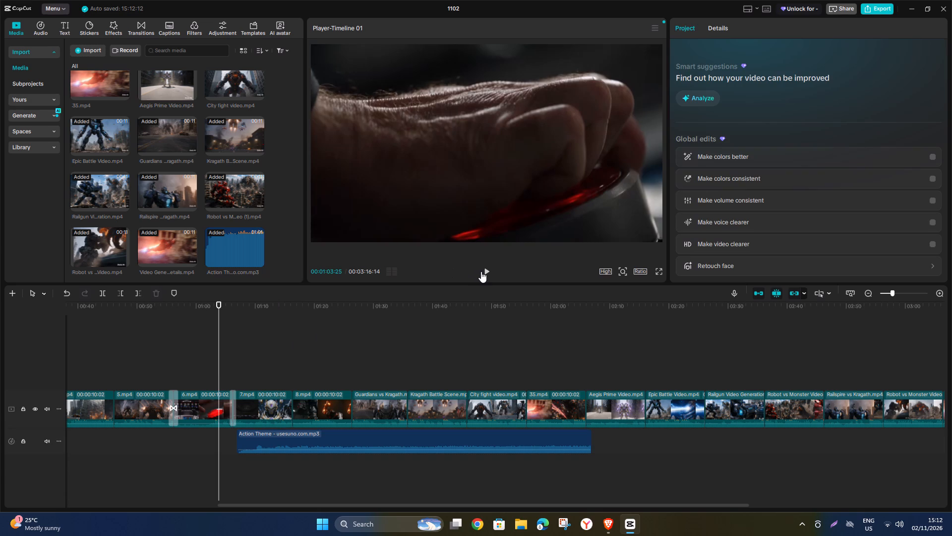
pyautogui.click(482, 271)
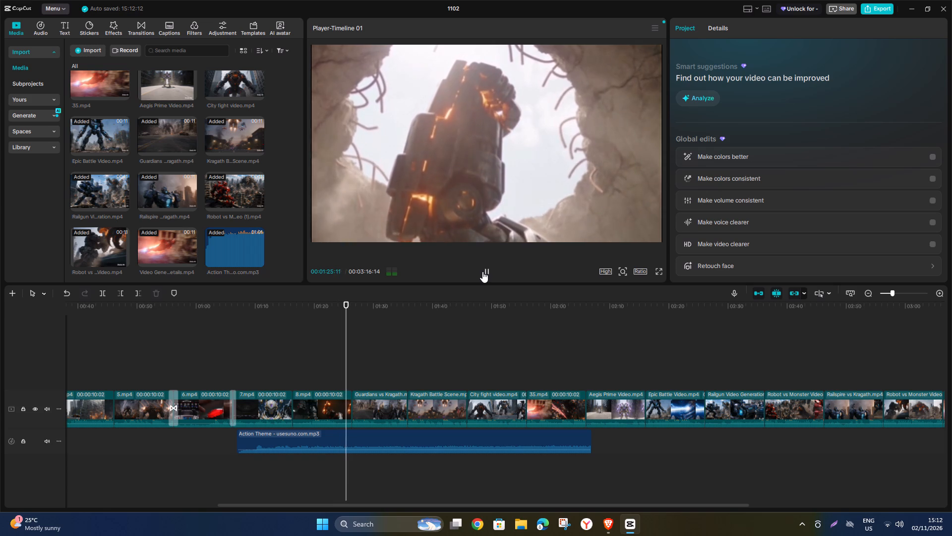
pyautogui.click(482, 271)
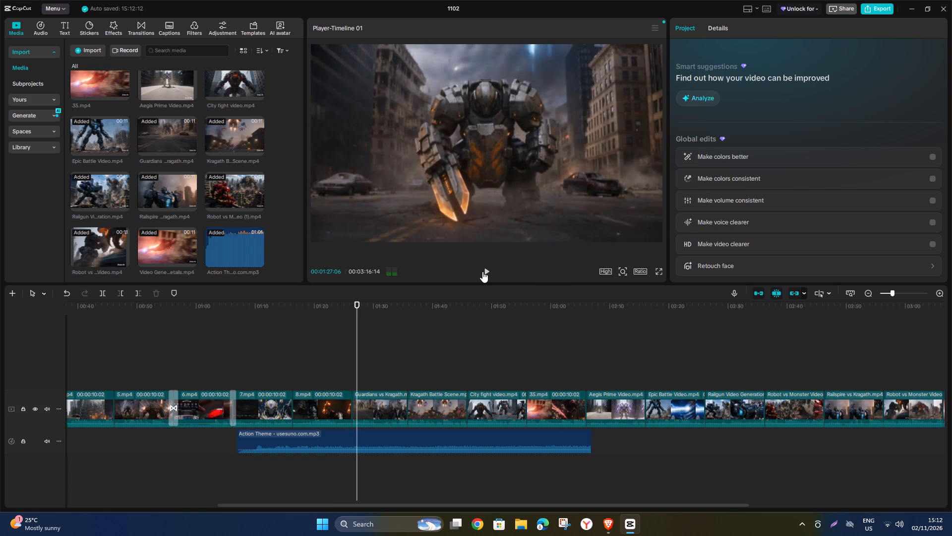
# Raise the Action Theme music clip's volume to a level moderately below 0.0 dB.
pyautogui.click(280, 440)
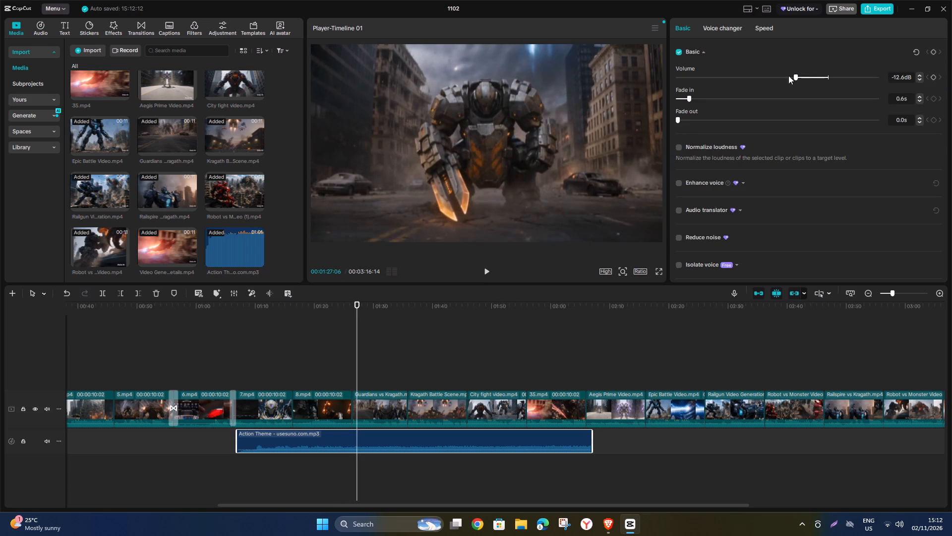
pyautogui.moveTo(797, 77); pyautogui.dragTo(822, 76)
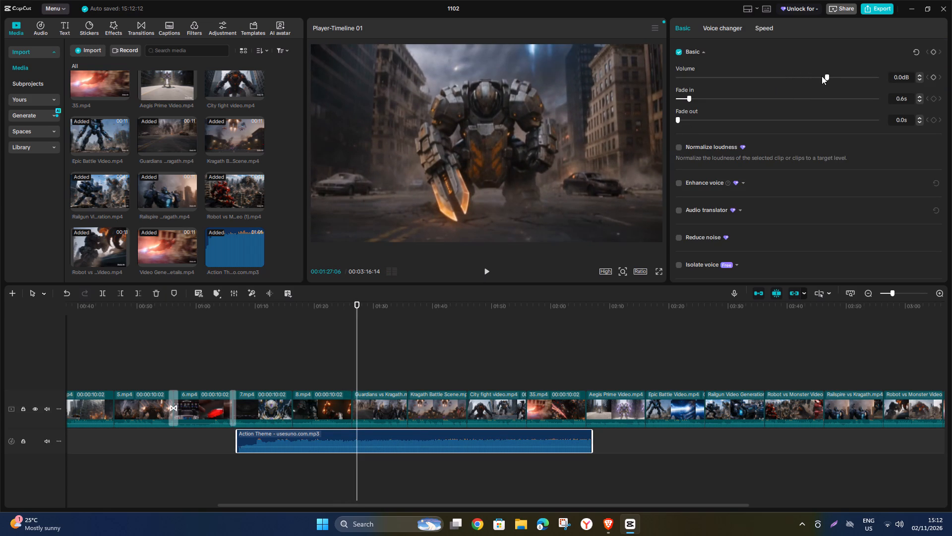
pyautogui.moveTo(822, 76); pyautogui.dragTo(813, 78)
# Preview the rebalanced soundtrack from the end of 6.mp4 into the Kragath Battle Scene clip, pausing around 00:01:41.
pyautogui.click(229, 372)
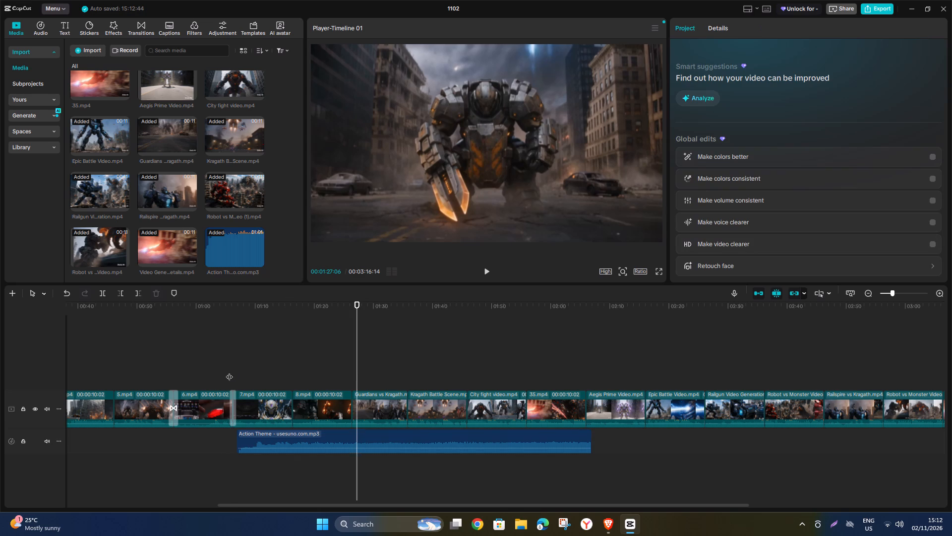
pyautogui.click(487, 264)
pyautogui.click(488, 267)
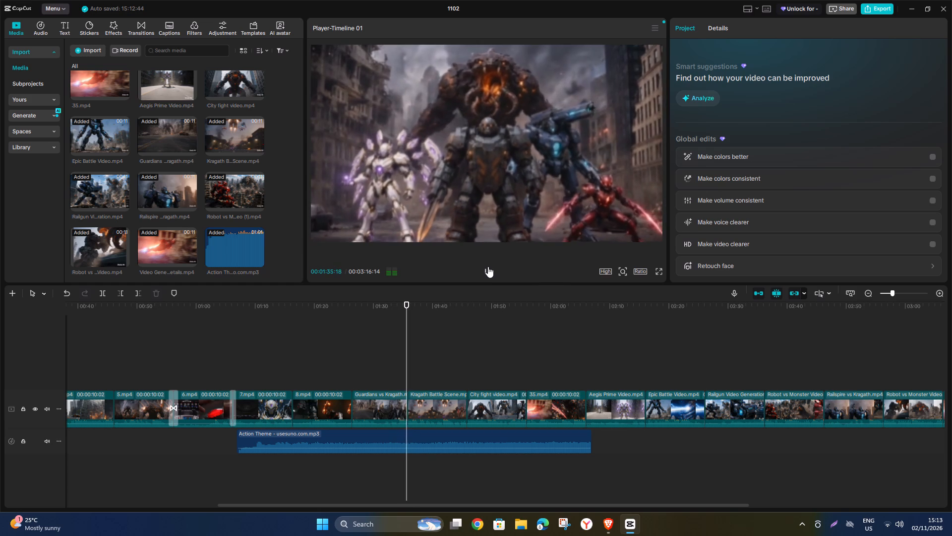
pyautogui.click(488, 267)
pyautogui.click(488, 267)
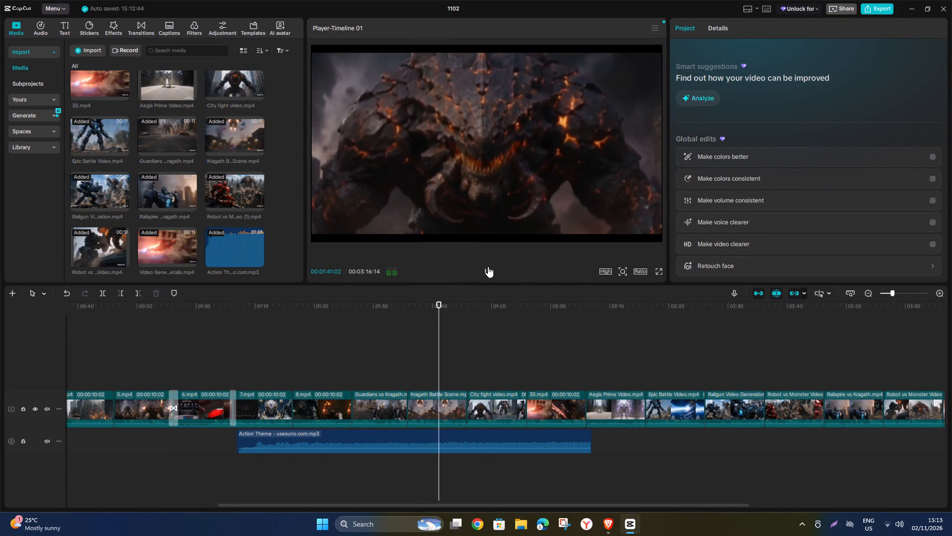
pyautogui.click(488, 267)
pyautogui.click(488, 267)
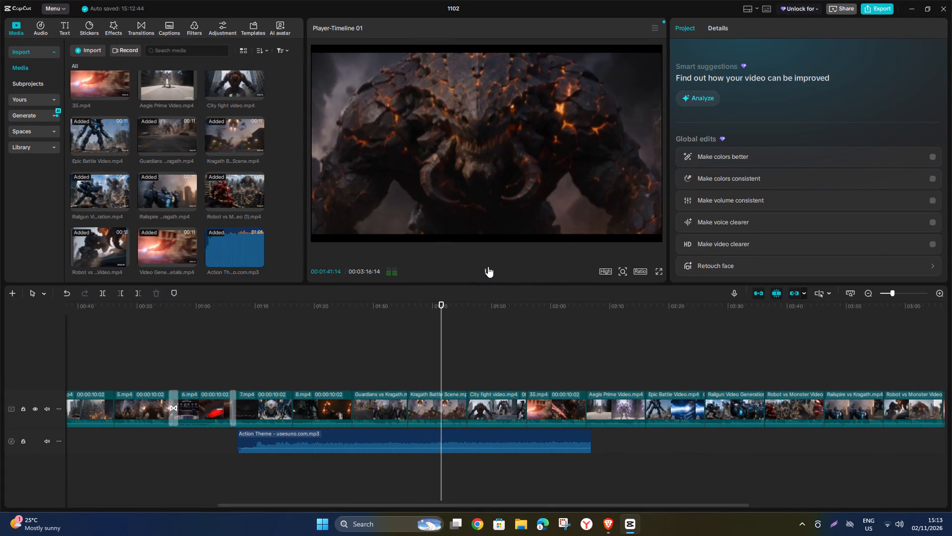
pyautogui.click(488, 267)
# Trim the start of the Kragath Battle Scene clip to the shot at about 00:01:40:17.
pyautogui.moveTo(443, 304); pyautogui.dragTo(436, 304)
pyautogui.click(421, 400)
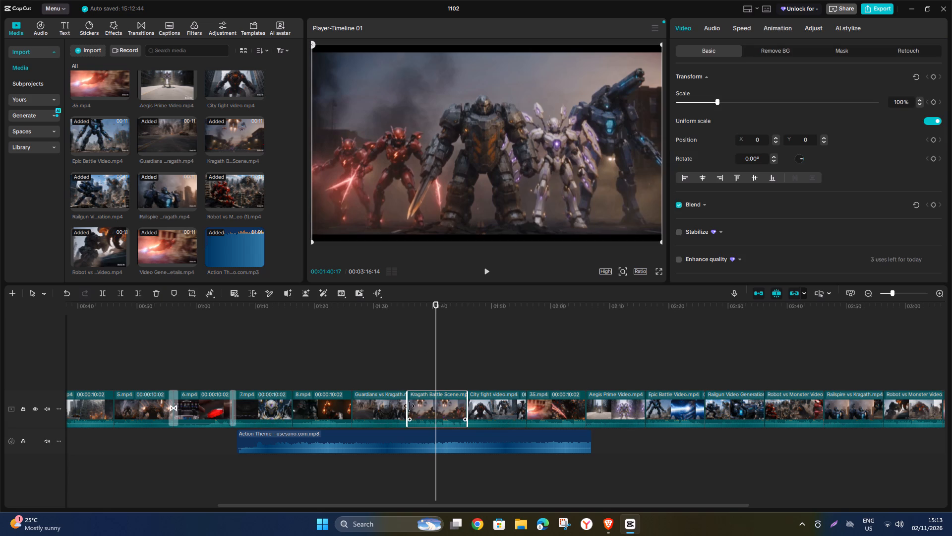
pyautogui.moveTo(406, 406); pyautogui.dragTo(426, 404)
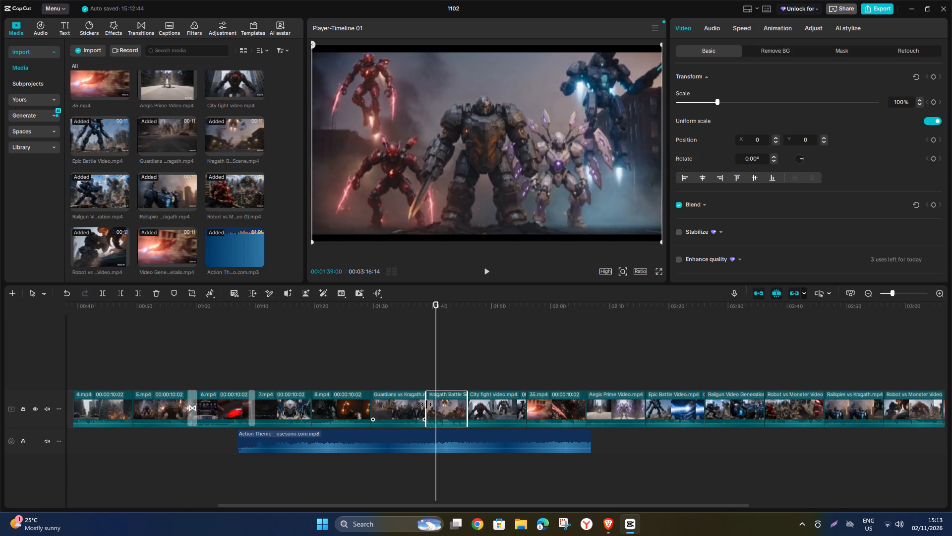
pyautogui.moveTo(426, 404); pyautogui.dragTo(432, 403)
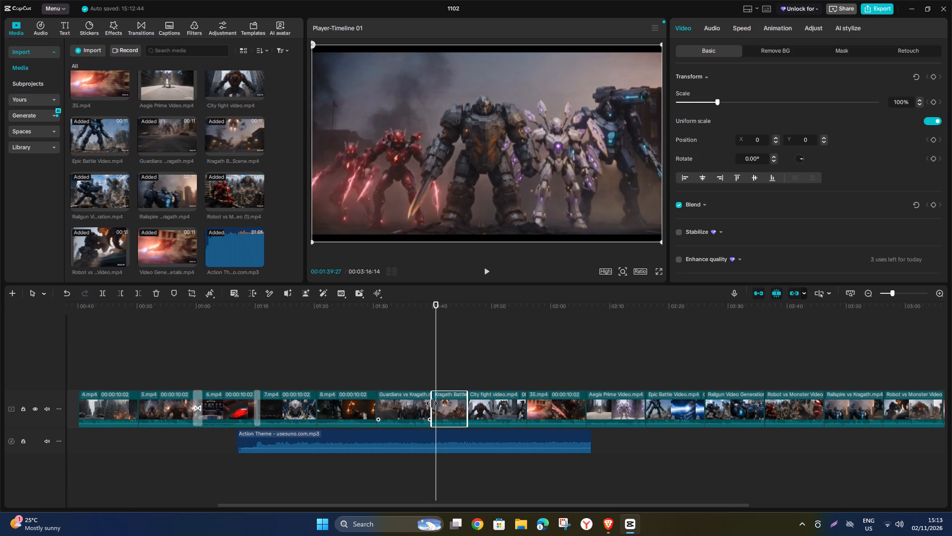
pyautogui.moveTo(432, 403); pyautogui.dragTo(433, 403)
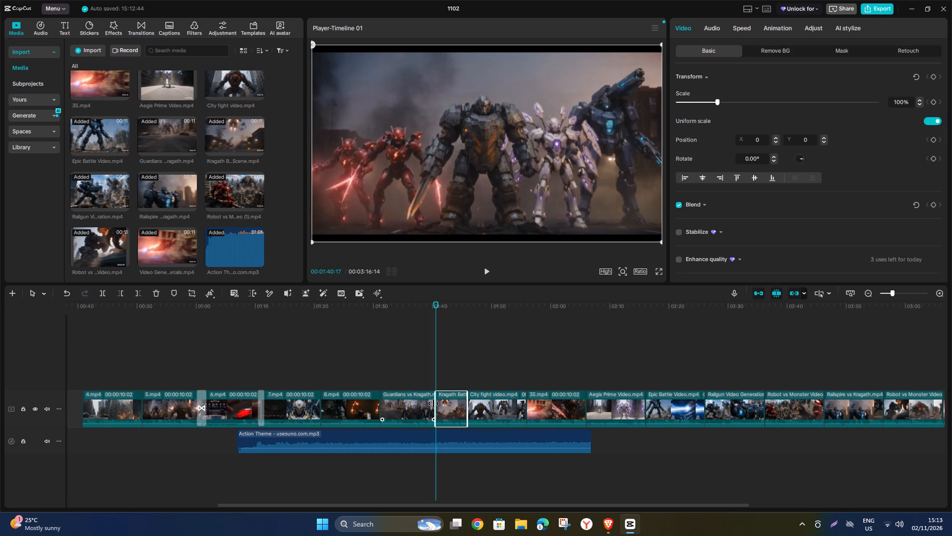
# Trim the start of the Kragath Battle Scene clip slightly further, to just past the robot line-up shot at 00:01:40:17.
pyautogui.moveTo(433, 403); pyautogui.dragTo(440, 402)
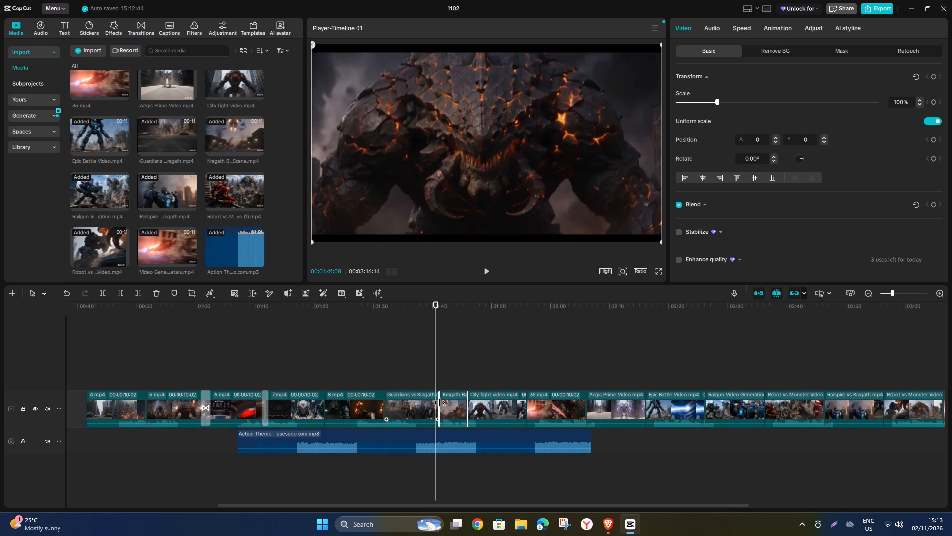
pyautogui.moveTo(440, 402); pyautogui.dragTo(438, 402)
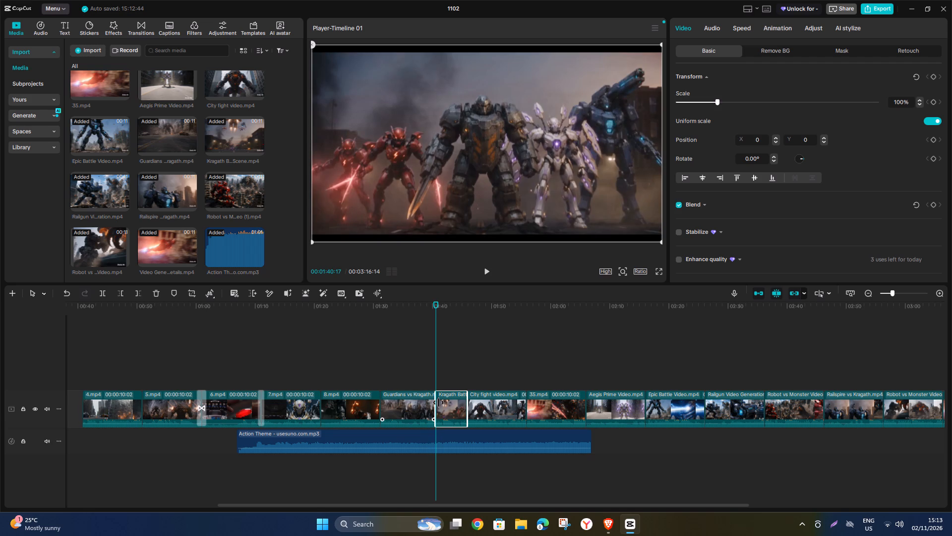
pyautogui.moveTo(438, 402); pyautogui.dragTo(439, 402)
# Preview the soundtrack and cuts from near the end of 6.mp4 into the Kragath Battle Scene clip, pausing around 00:01:37.
pyautogui.click(342, 373)
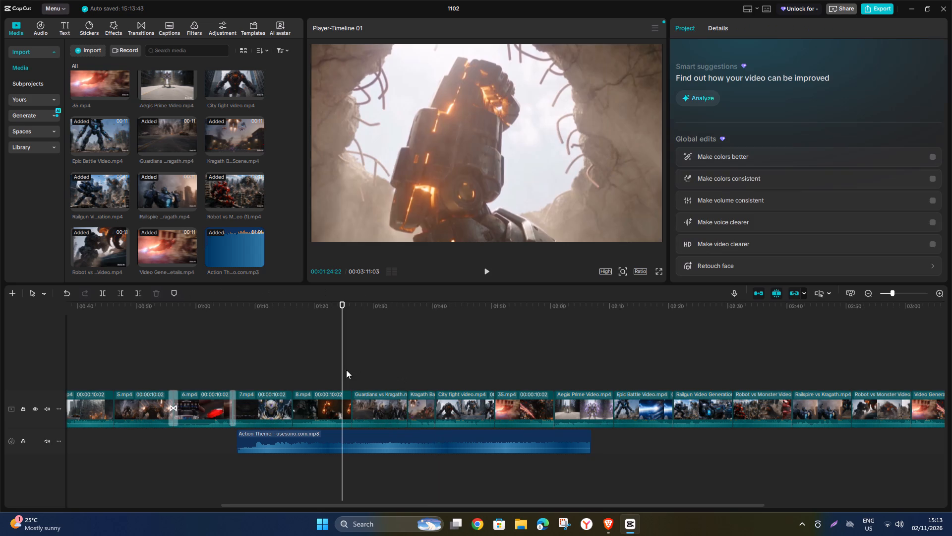
pyautogui.click(482, 264)
pyautogui.click(490, 271)
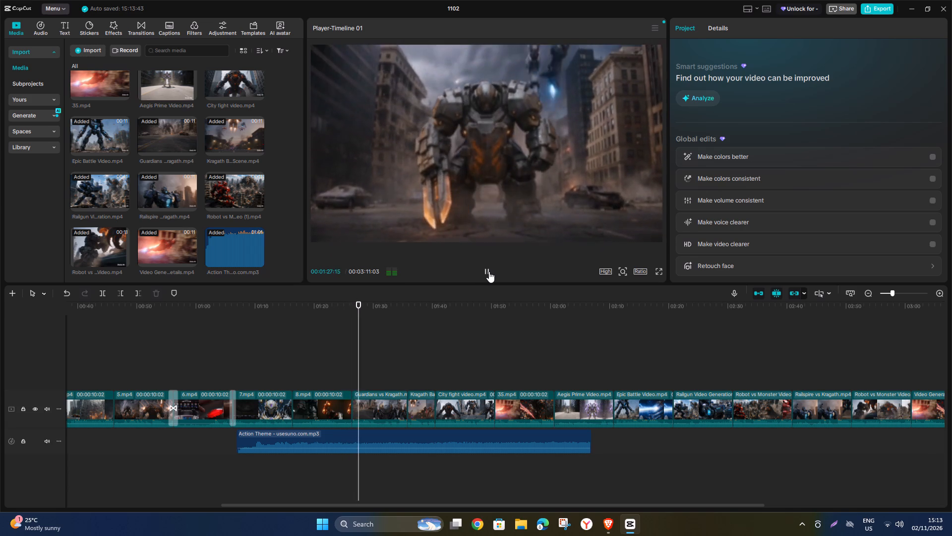
pyautogui.click(489, 271)
pyautogui.click(225, 361)
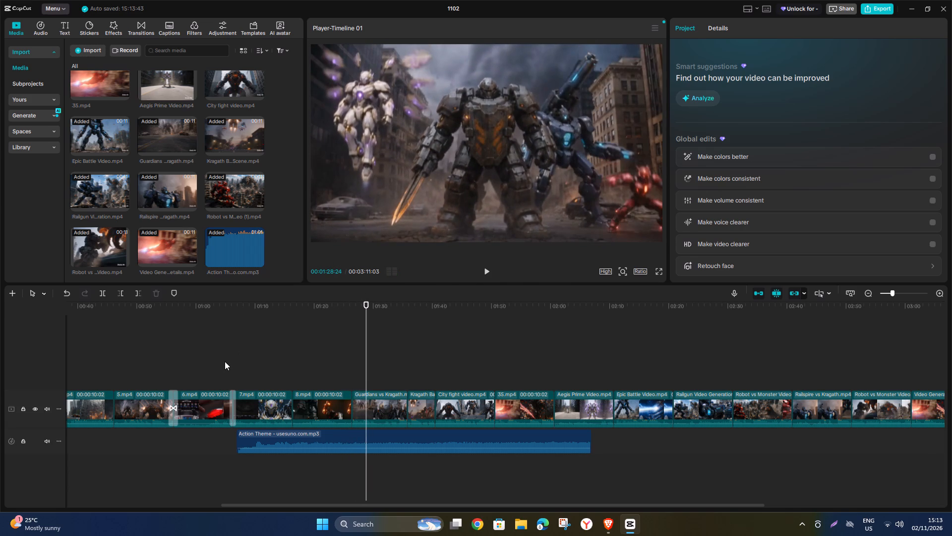
pyautogui.click(492, 276)
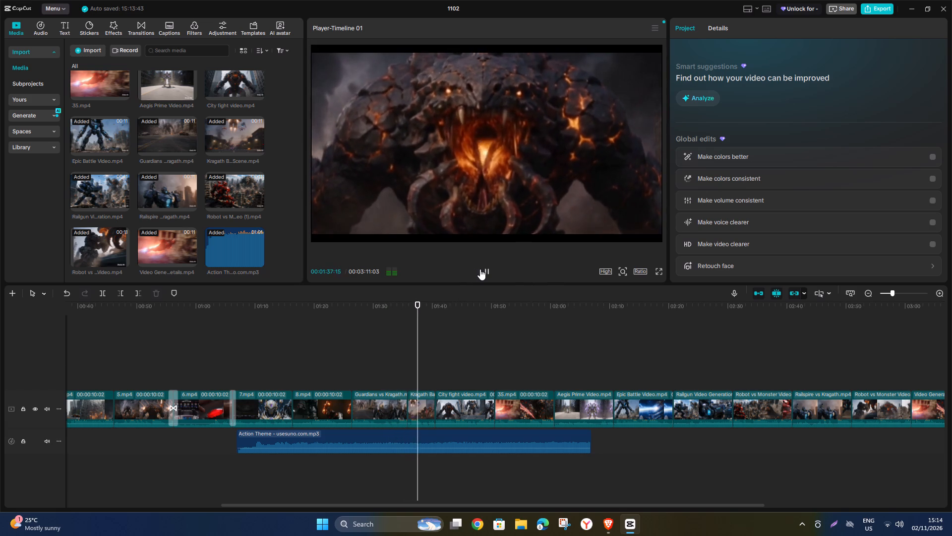
pyautogui.click(480, 269)
# Replay the transition from the end of Guardians vs Kragath through Kragath Battle Scene, between about 00:01:32 and 00:01:41.
pyautogui.click(396, 359)
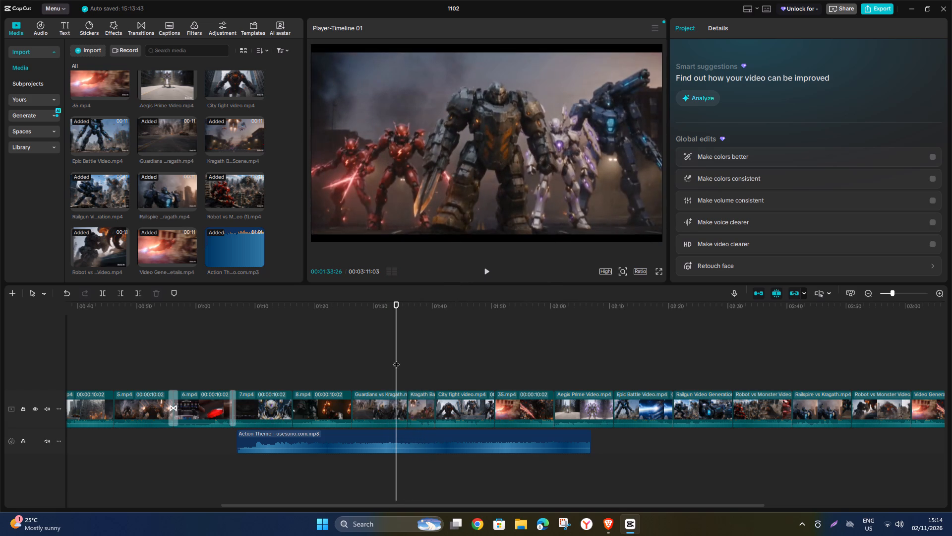
pyautogui.click(489, 266)
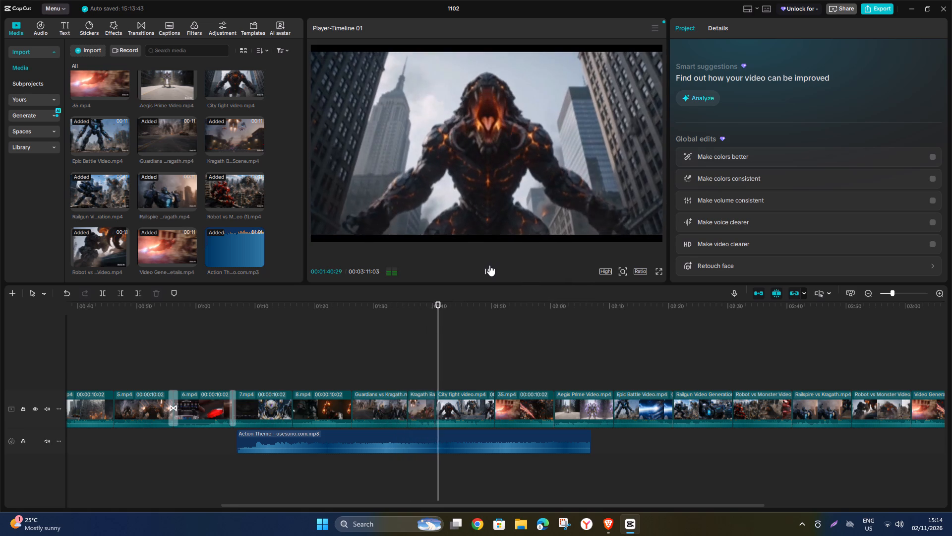
pyautogui.click(489, 265)
pyautogui.click(394, 357)
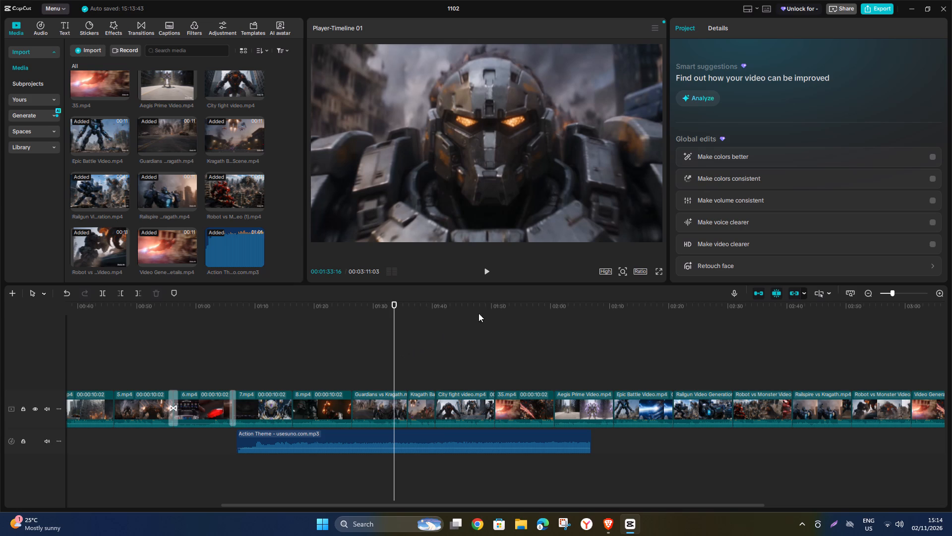
pyautogui.click(491, 273)
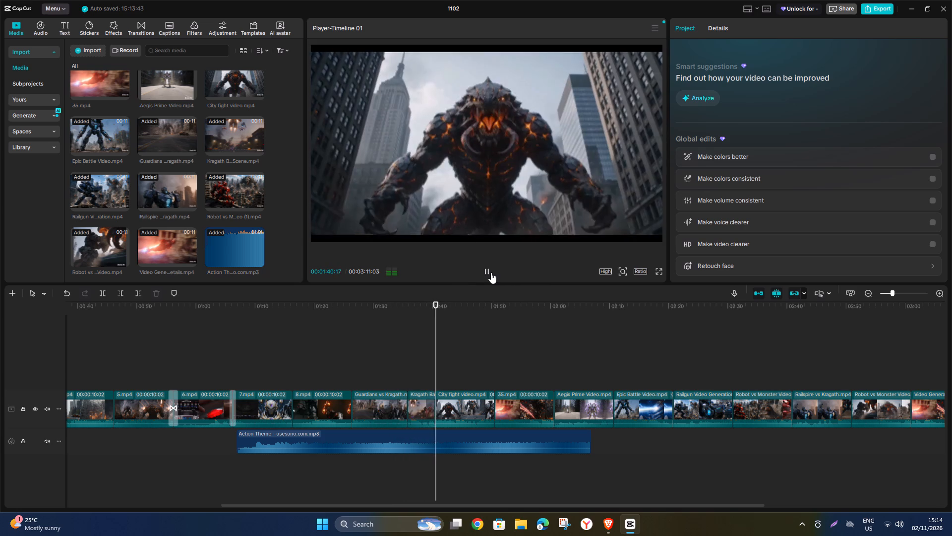
pyautogui.click(491, 272)
pyautogui.click(387, 364)
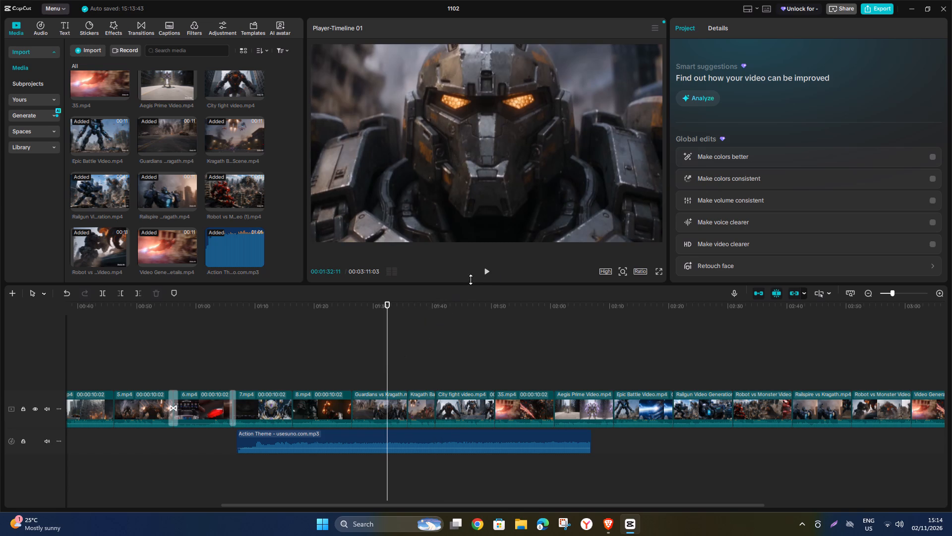
pyautogui.click(481, 274)
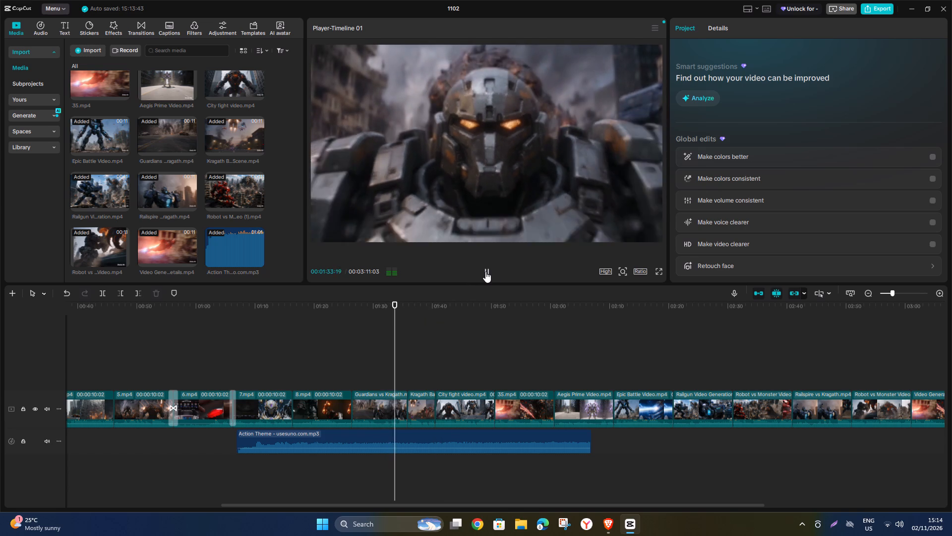
pyautogui.click(485, 271)
# Trim the end of the Guardians vs Kragath clip back to about 00:01:33.
pyautogui.click(385, 399)
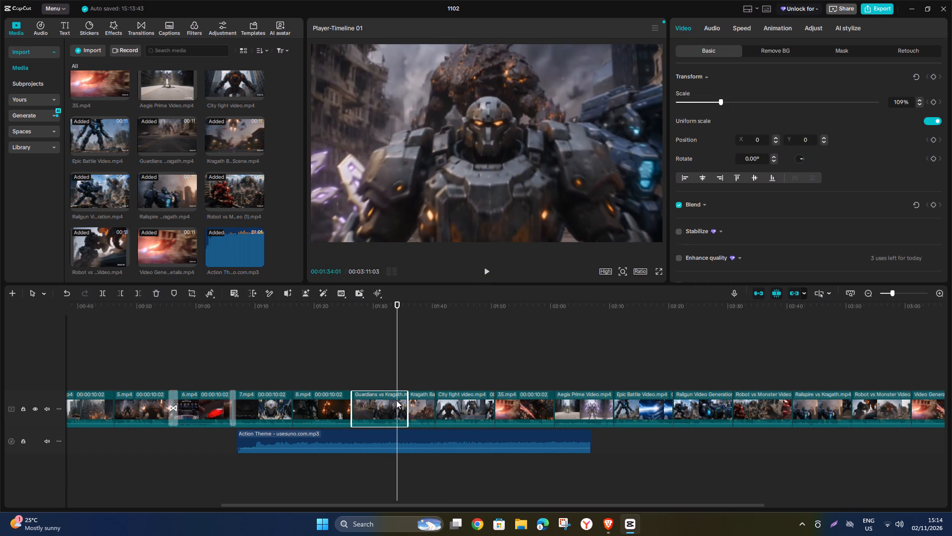
pyautogui.moveTo(407, 402); pyautogui.dragTo(400, 402)
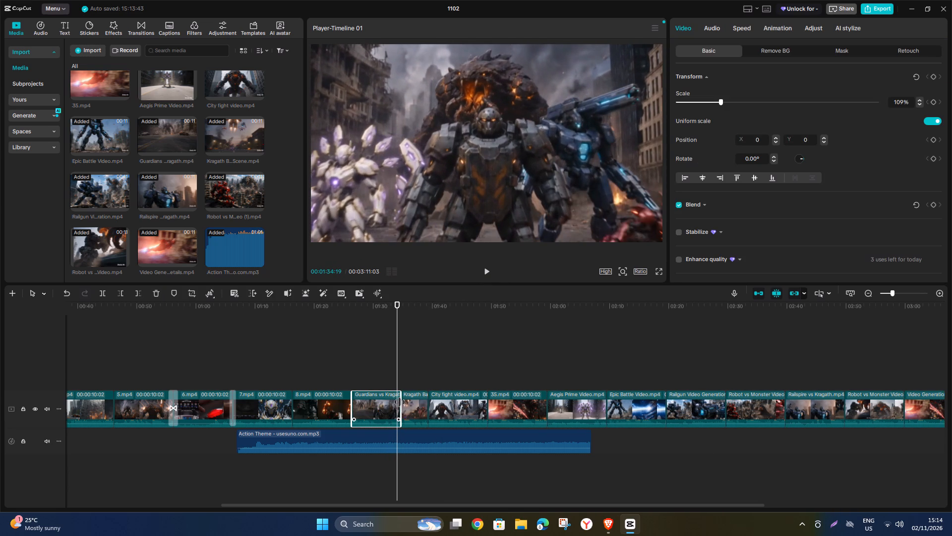
pyautogui.moveTo(400, 402); pyautogui.dragTo(396, 402)
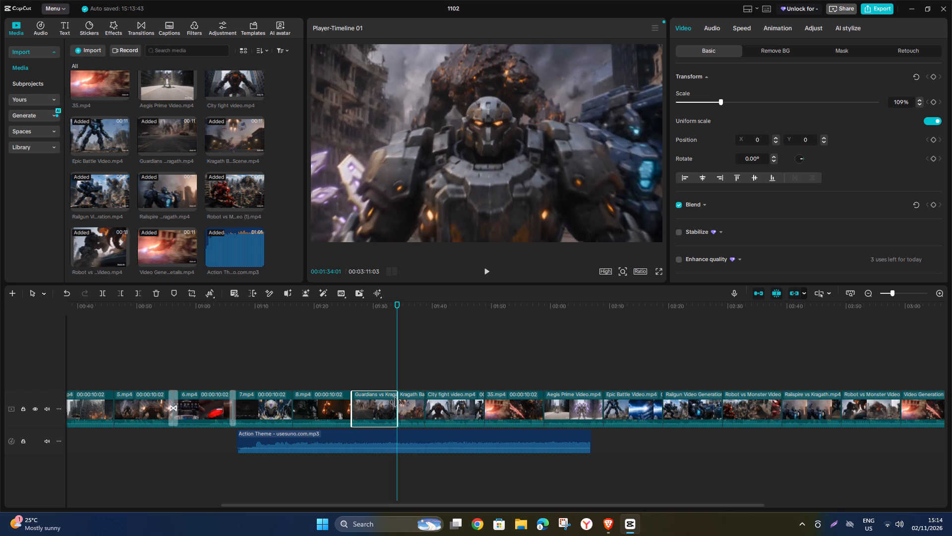
pyautogui.moveTo(396, 402); pyautogui.dragTo(394, 402)
pyautogui.moveTo(394, 402); pyautogui.dragTo(391, 402)
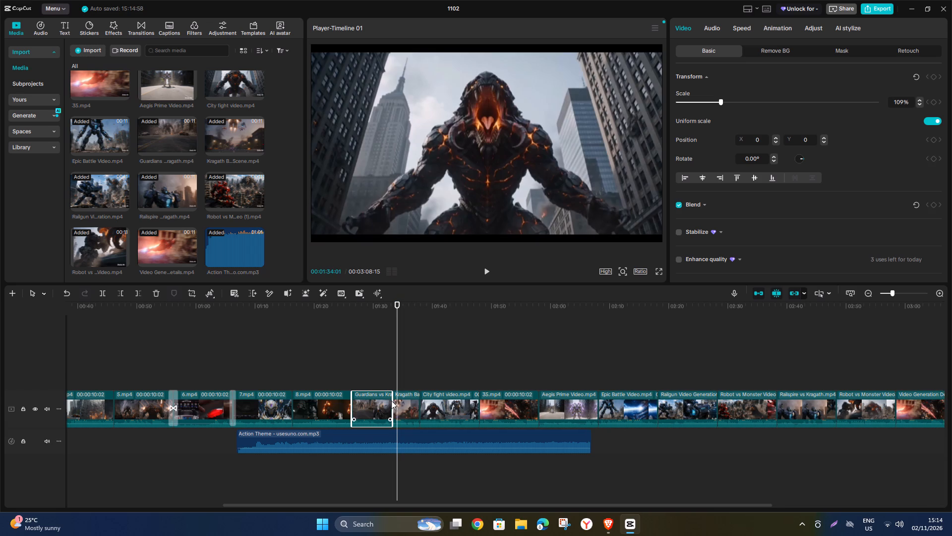
# Check the cut from about 00:01:31 and shorten the end of the Guardians vs Kragath clip by about half a second.
pyautogui.click(381, 373)
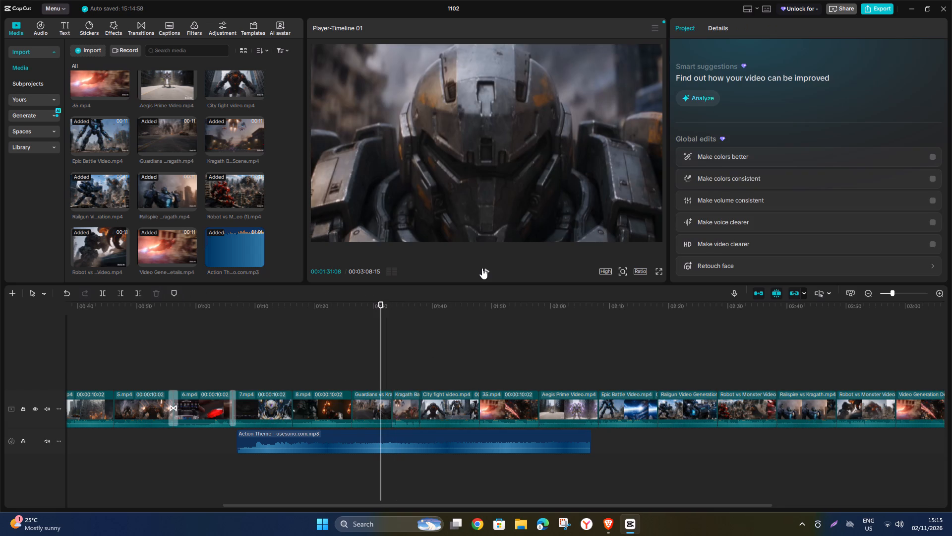
pyautogui.click(482, 268)
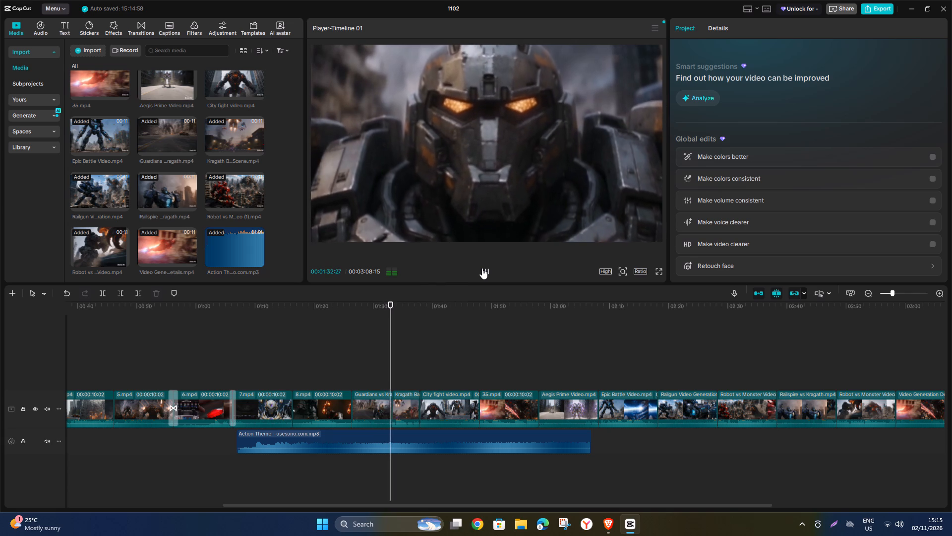
pyautogui.click(482, 268)
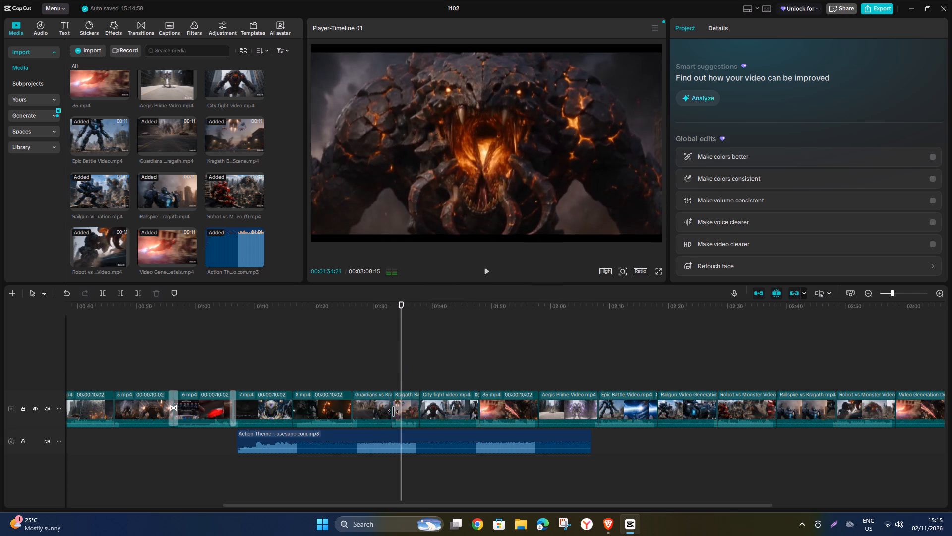
pyautogui.click(383, 401)
pyautogui.moveTo(392, 403); pyautogui.dragTo(391, 403)
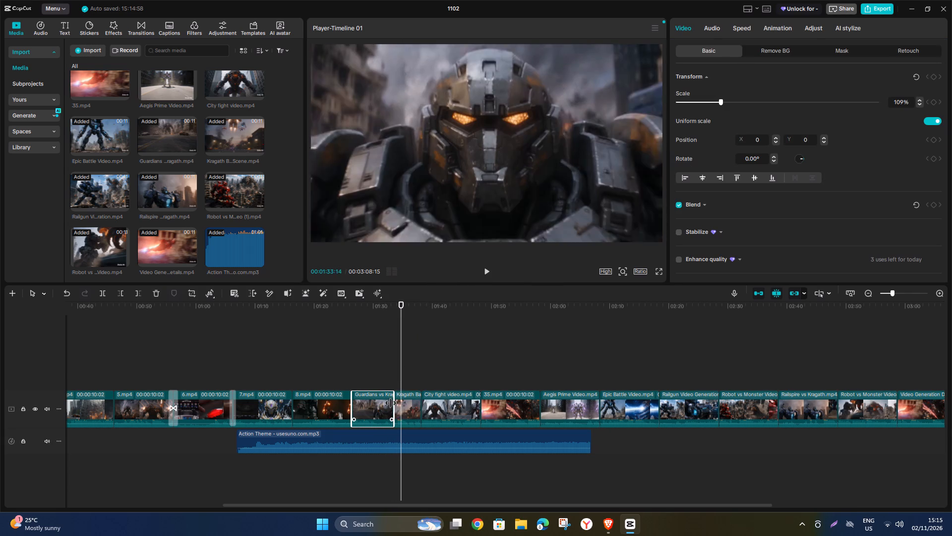
pyautogui.moveTo(391, 403); pyautogui.dragTo(386, 403)
# Check the cut from 00:01:30 and trim about 10 more frames off the end of the Guardians vs Kragath clip.
pyautogui.click(373, 377)
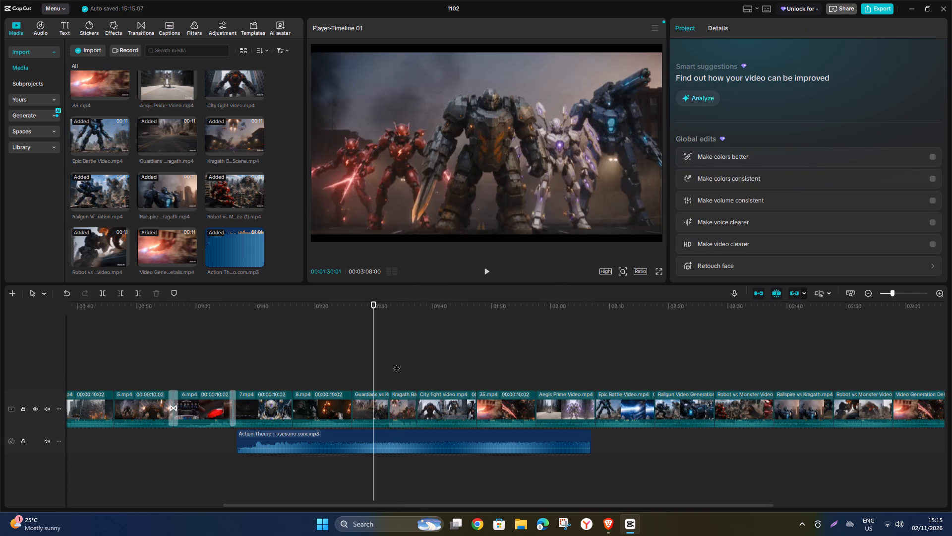
pyautogui.click(488, 275)
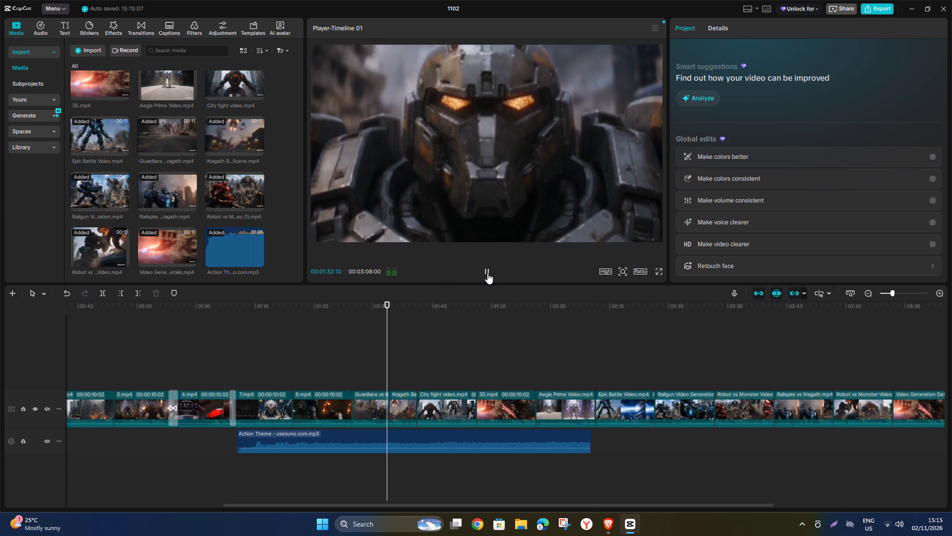
pyautogui.click(487, 273)
pyautogui.click(373, 374)
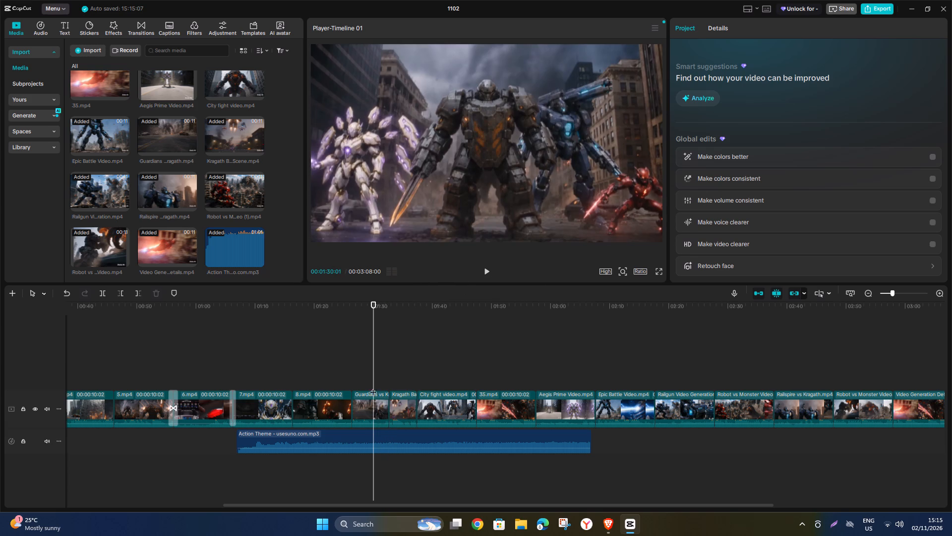
pyautogui.click(381, 400)
pyautogui.moveTo(390, 401); pyautogui.dragTo(389, 401)
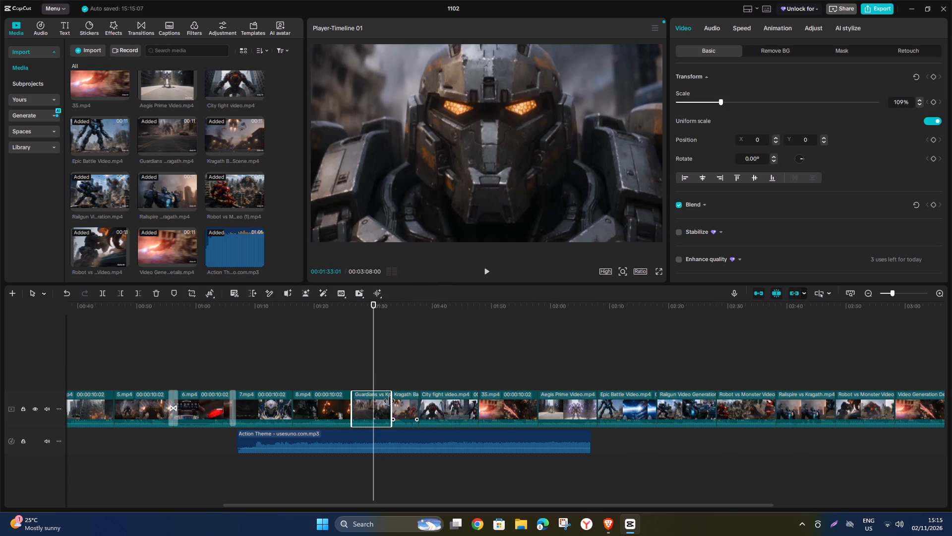
pyautogui.moveTo(389, 401); pyautogui.dragTo(385, 401)
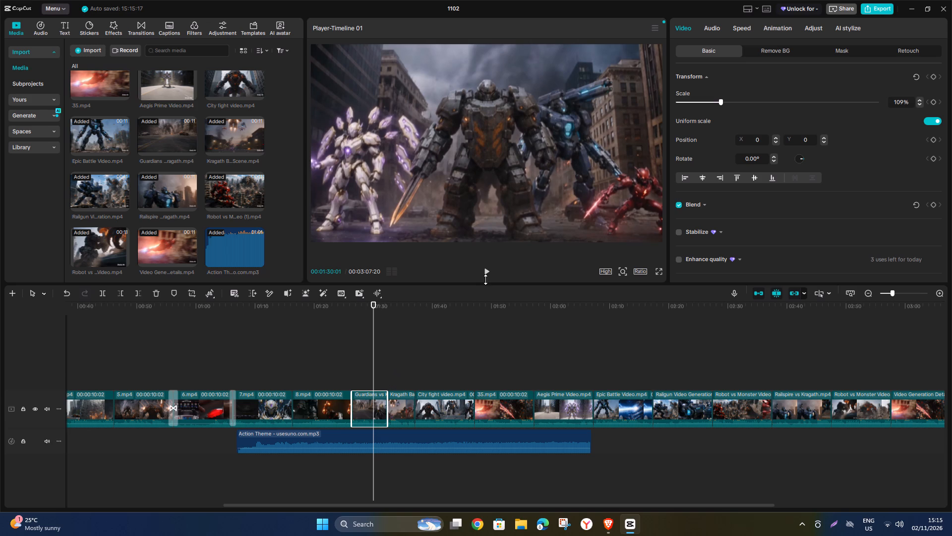
# Preview the tightened cut from Guardians vs Kragath into the Kragath Battle Scene clip, starting at 00:01:30.
pyautogui.click(485, 279)
pyautogui.click(484, 271)
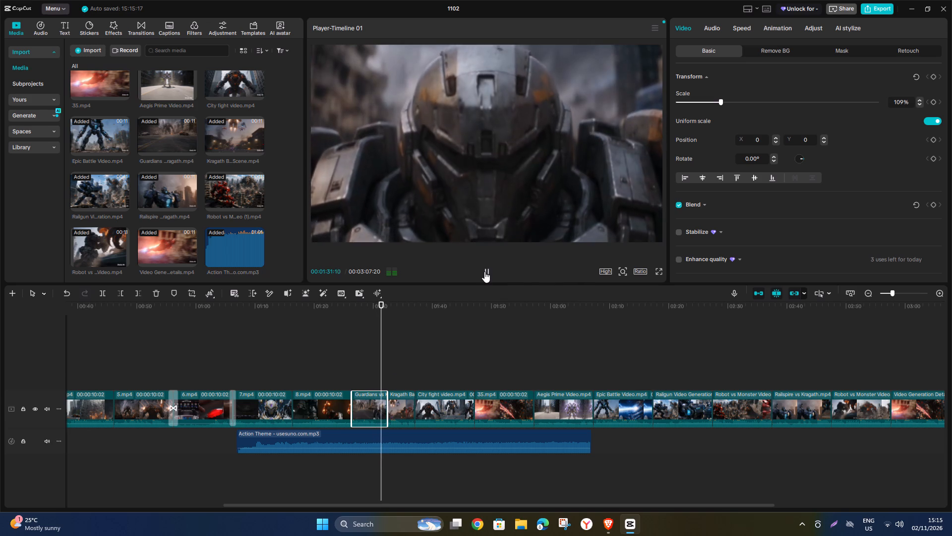
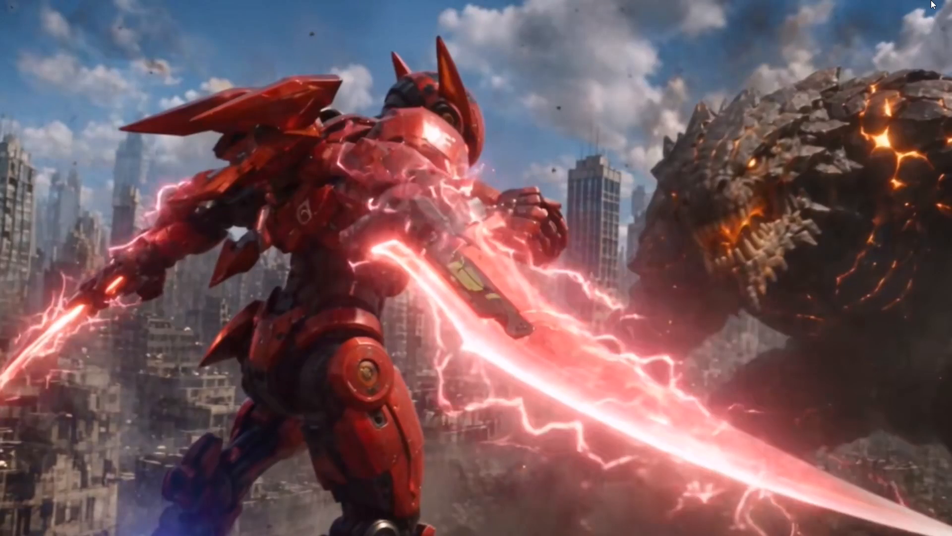
# Exit the full-screen preview and add a default text clip near the start of the timeline, at 00:00:00:22.
pyautogui.press('Escape')
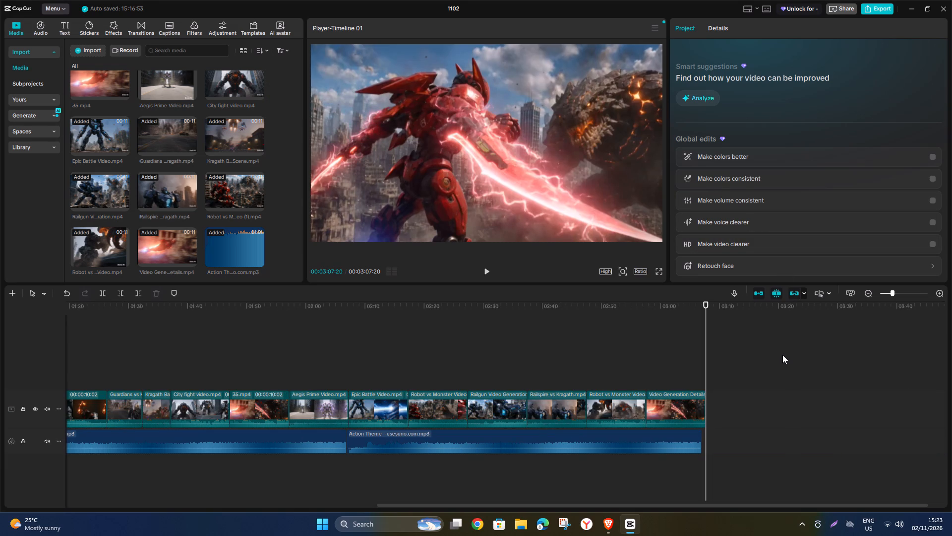
pyautogui.click(489, 266)
pyautogui.click(489, 266)
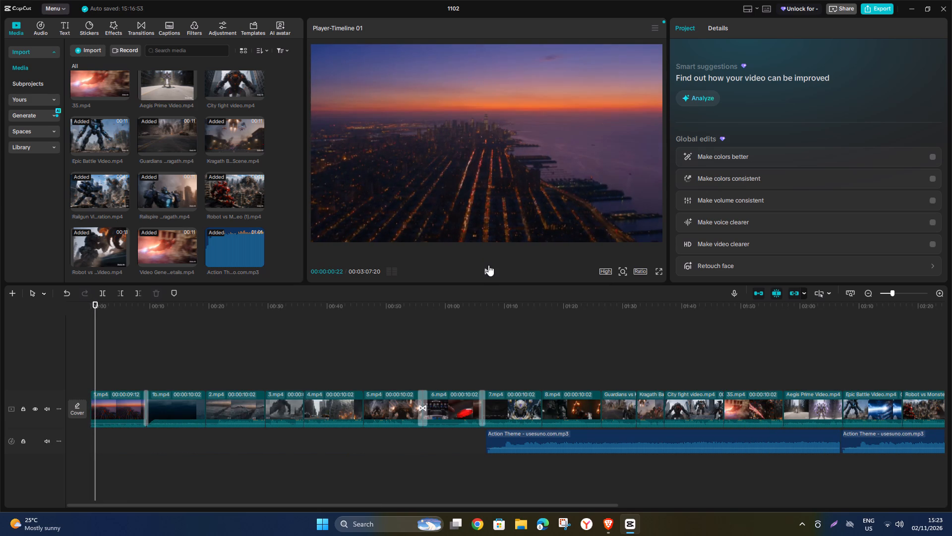
pyautogui.click(67, 31)
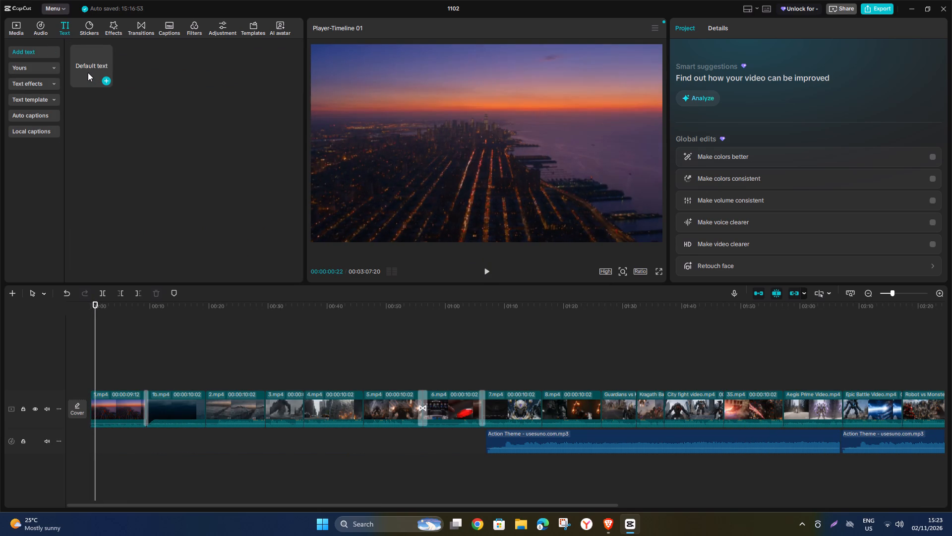
pyautogui.click(110, 79)
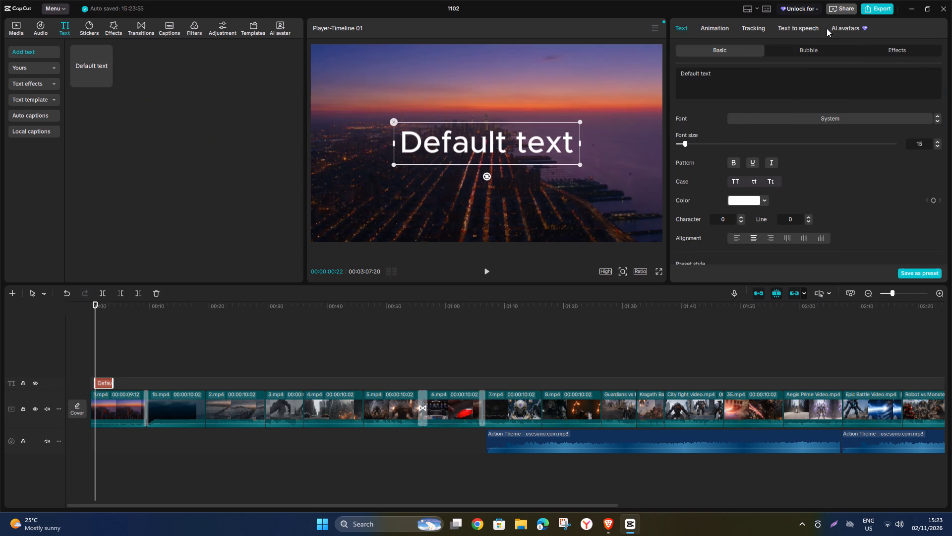
# Extend the default text clip to a duration of about 5 seconds.
pyautogui.click(717, 28)
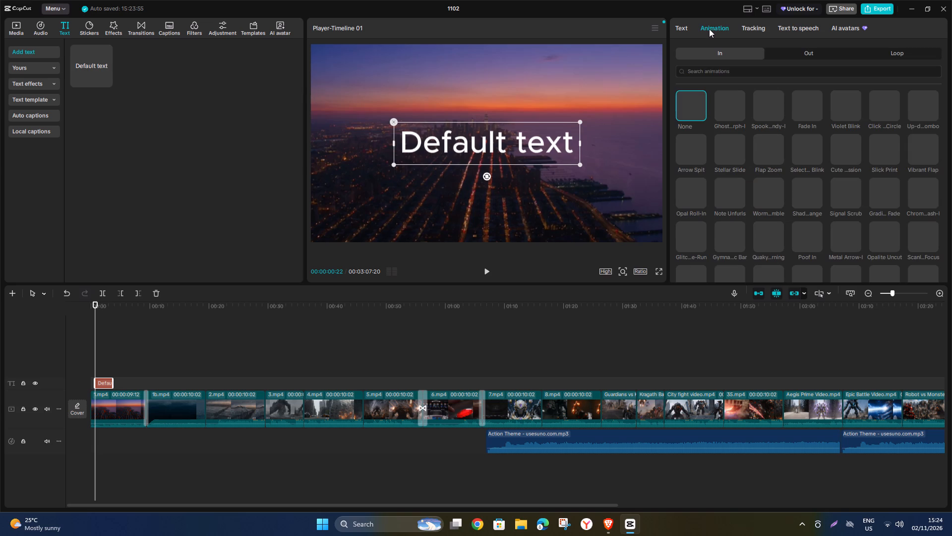
pyautogui.click(675, 24)
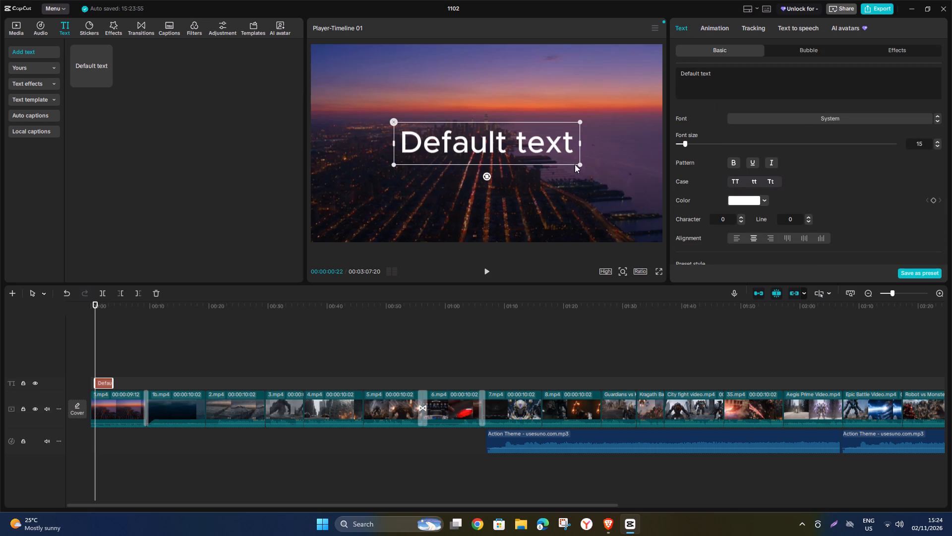
pyautogui.moveTo(113, 380); pyautogui.dragTo(120, 380)
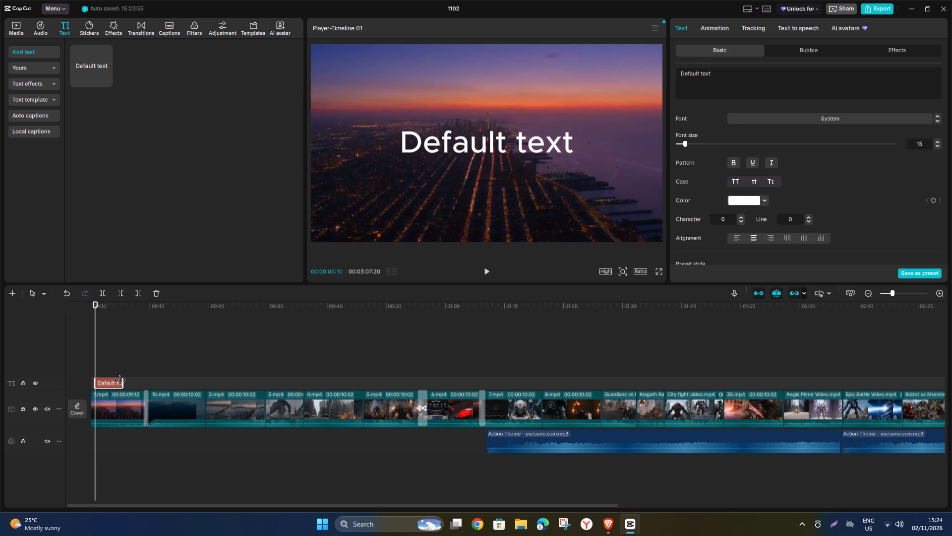
pyautogui.moveTo(120, 380); pyautogui.dragTo(122, 380)
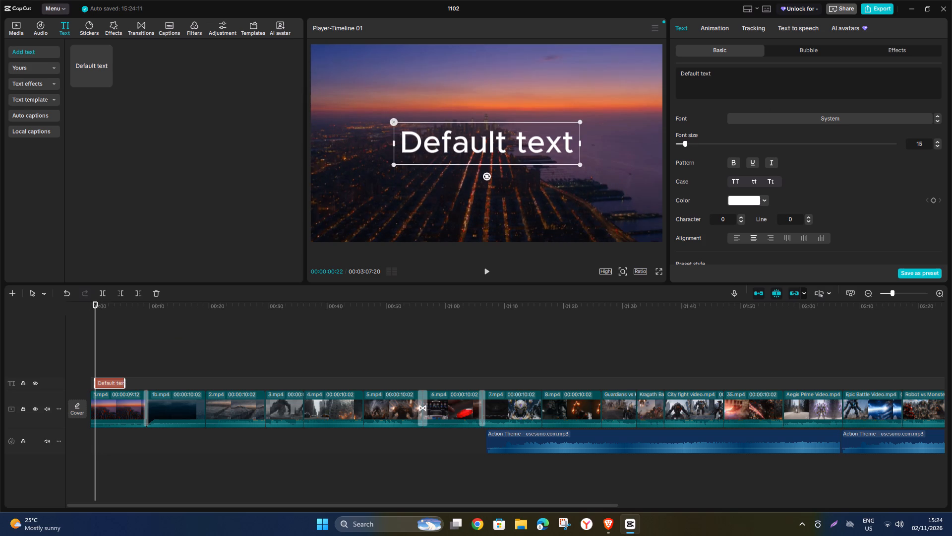
# Replace the default wording of the text clip with MOSTER GUARDIANS.
pyautogui.tripleClick(726, 77)
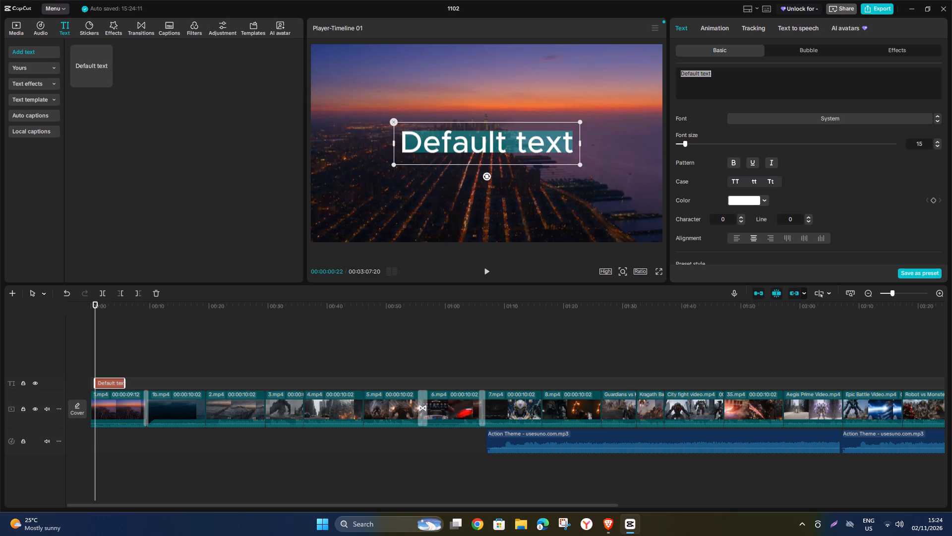
pyautogui.press('m')
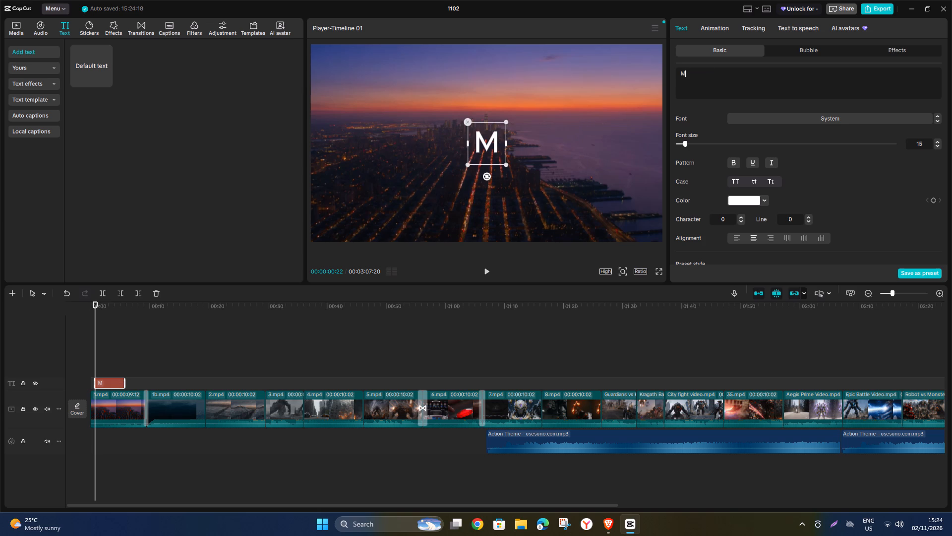
pyautogui.write('OS')
pyautogui.press('t')
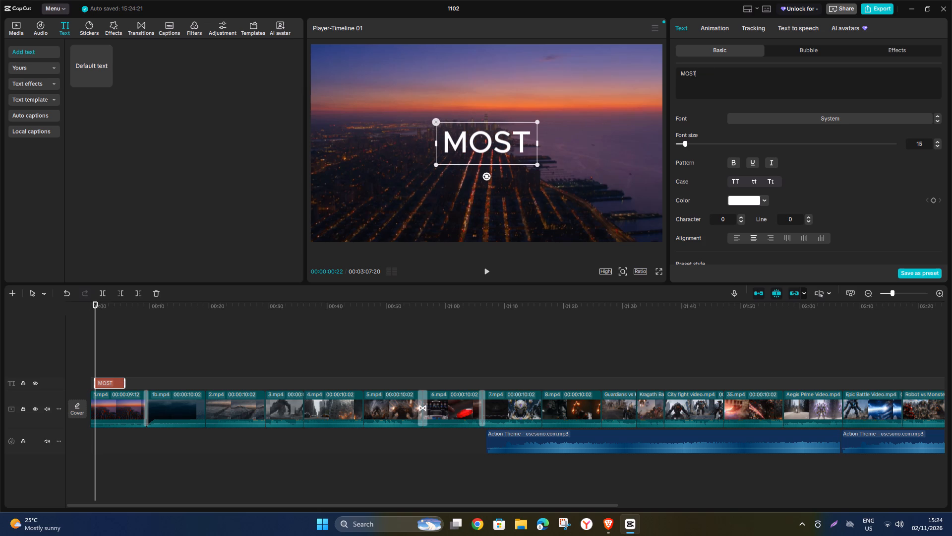
pyautogui.write('ORT')
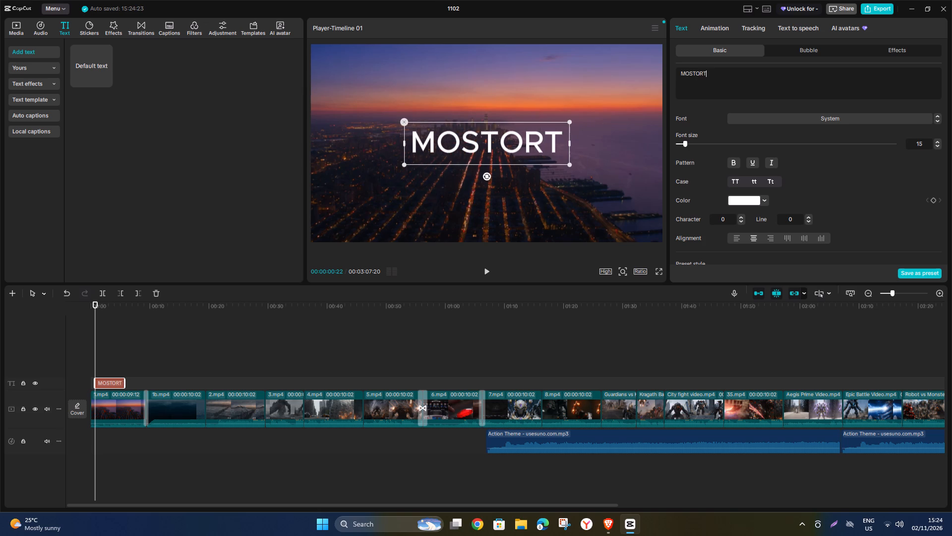
pyautogui.press('BackSpace')
pyautogui.press('BackSpace')
pyautogui.press('BackSpace')
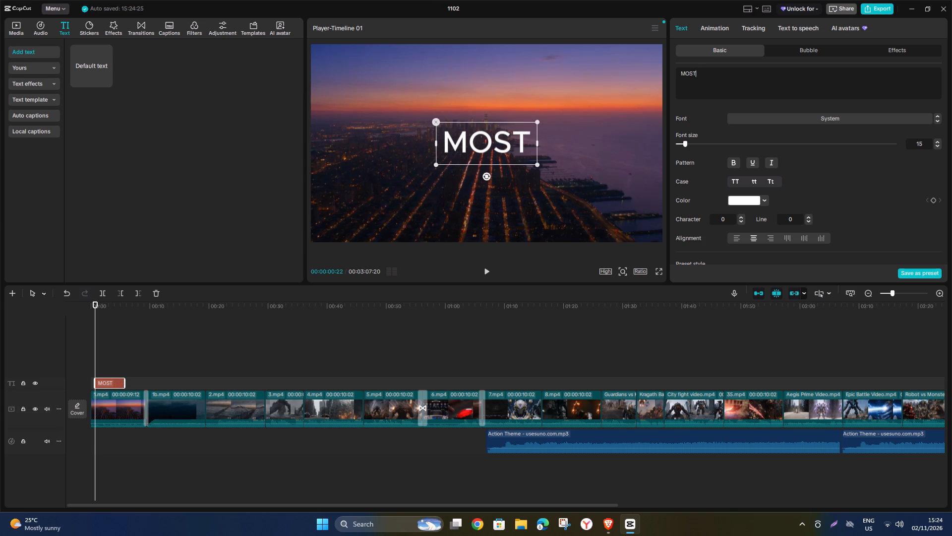
pyautogui.write('ER GU')
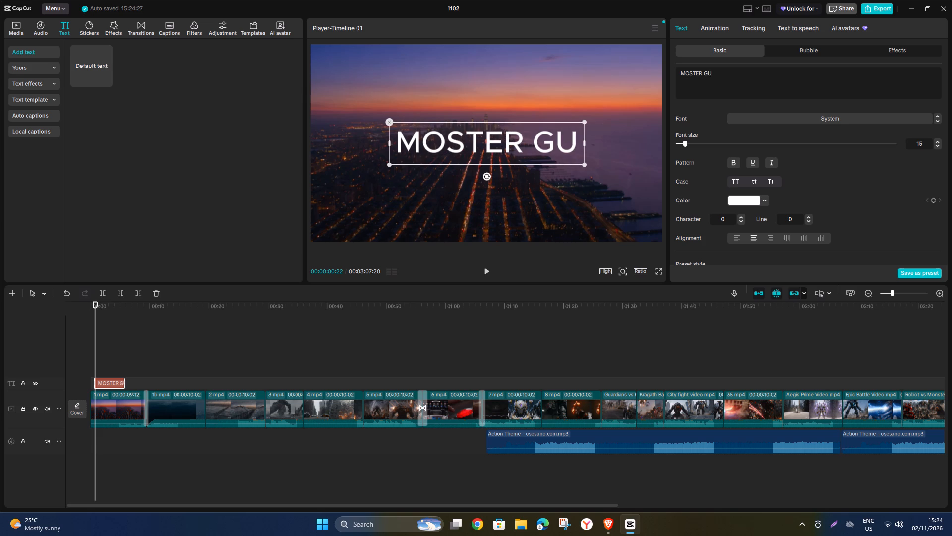
pyautogui.write('AR')
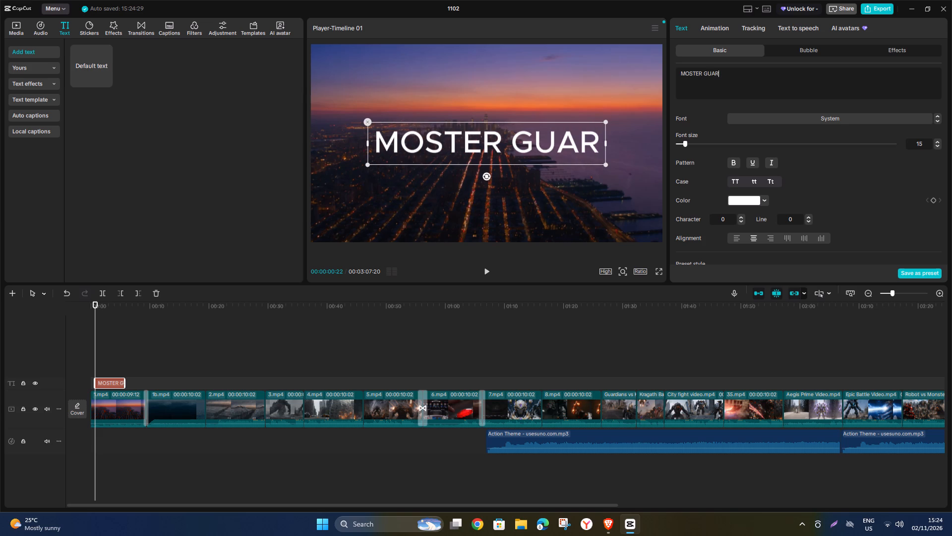
pyautogui.write('DIANS')
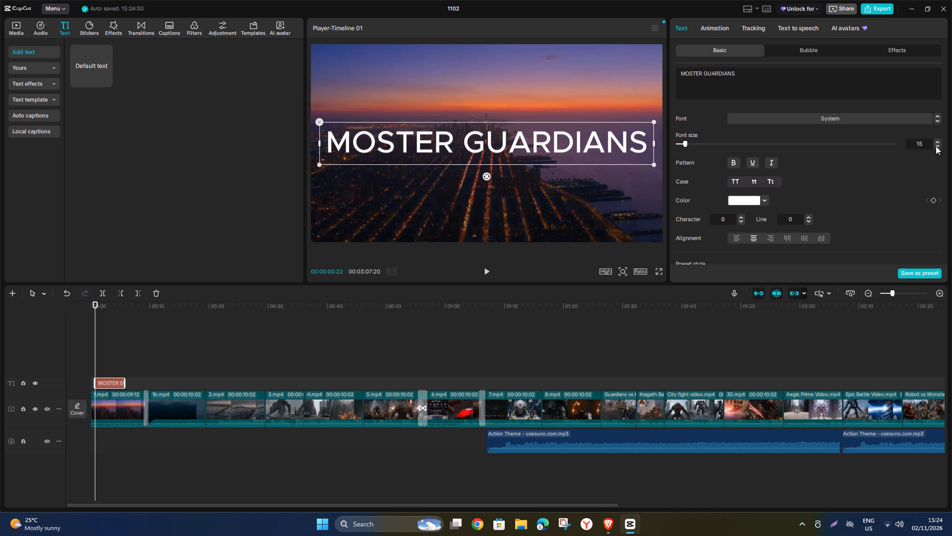
# Search the text effects for MONSTER and apply the green dripping Monster effect to the title.
pyautogui.click(802, 50)
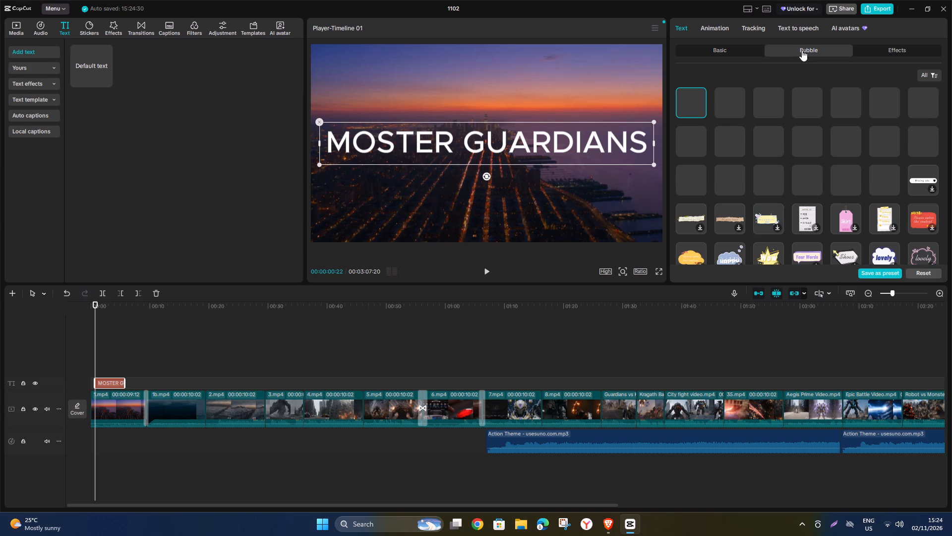
pyautogui.click(887, 47)
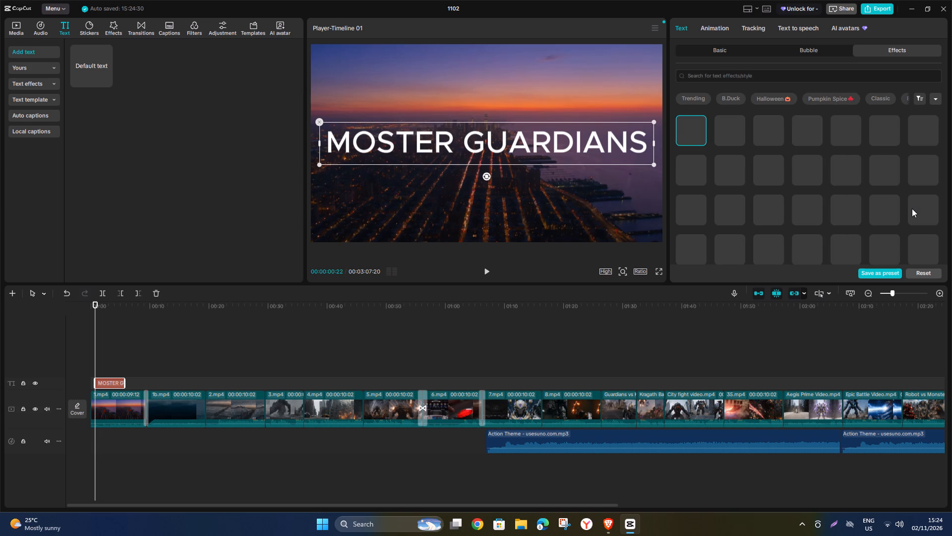
pyautogui.click(777, 76)
pyautogui.write('MONSTER')
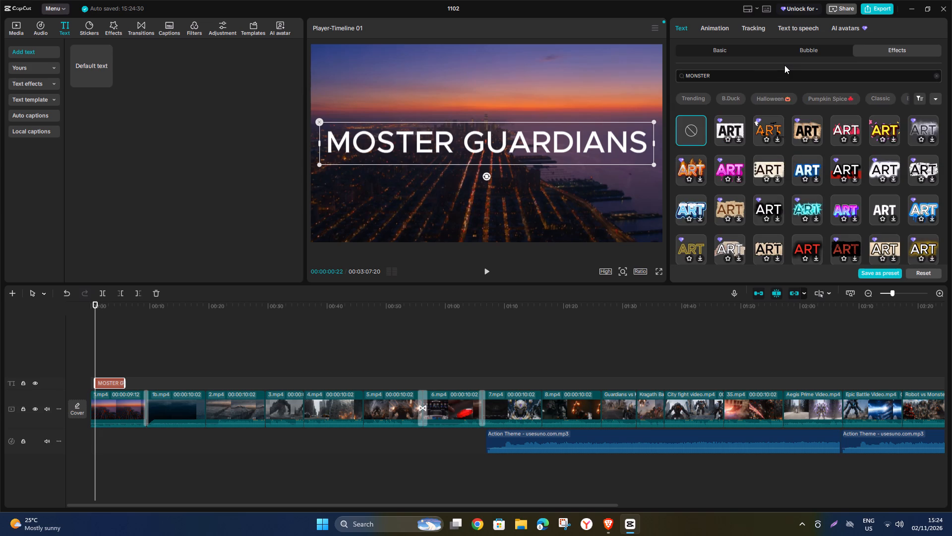
pyautogui.press('Return')
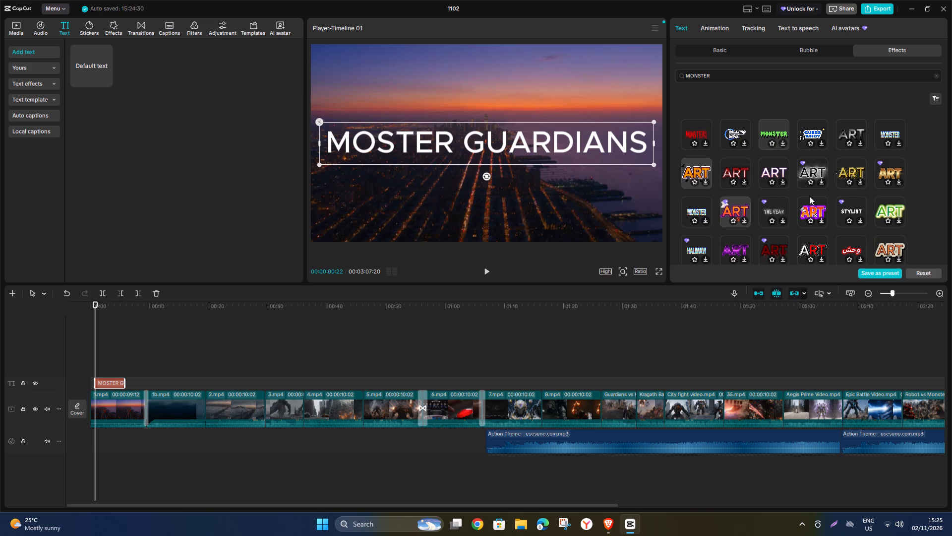
pyautogui.scroll(-6, 809, 196)
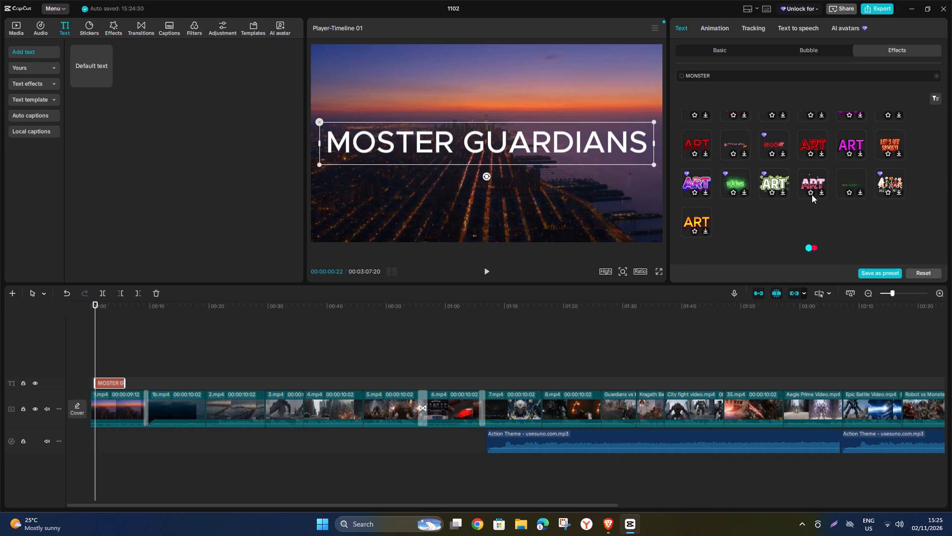
pyautogui.scroll(-2, 812, 195)
pyautogui.scroll(1, 812, 195)
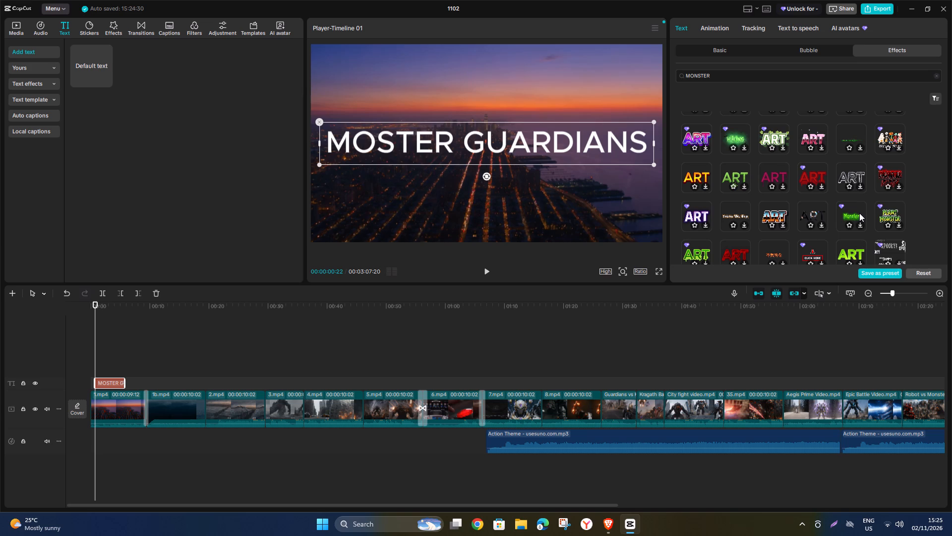
pyautogui.click(859, 213)
pyautogui.scroll(-2, 930, 200)
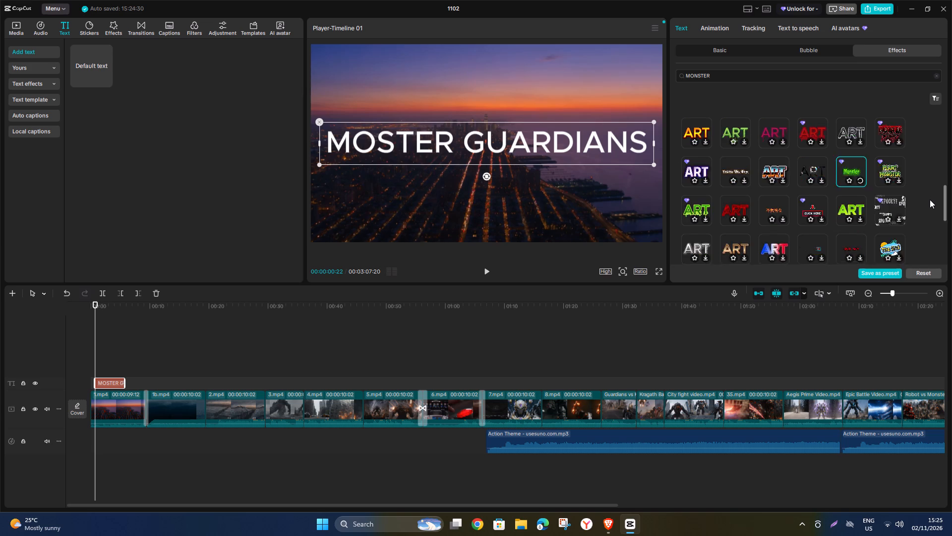
pyautogui.scroll(-1, 930, 200)
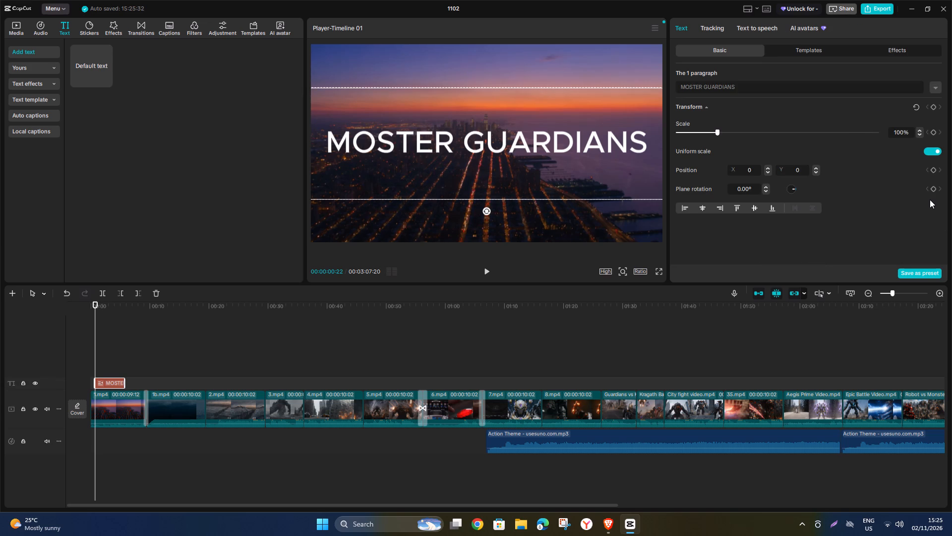
pyautogui.scroll(-1, 930, 200)
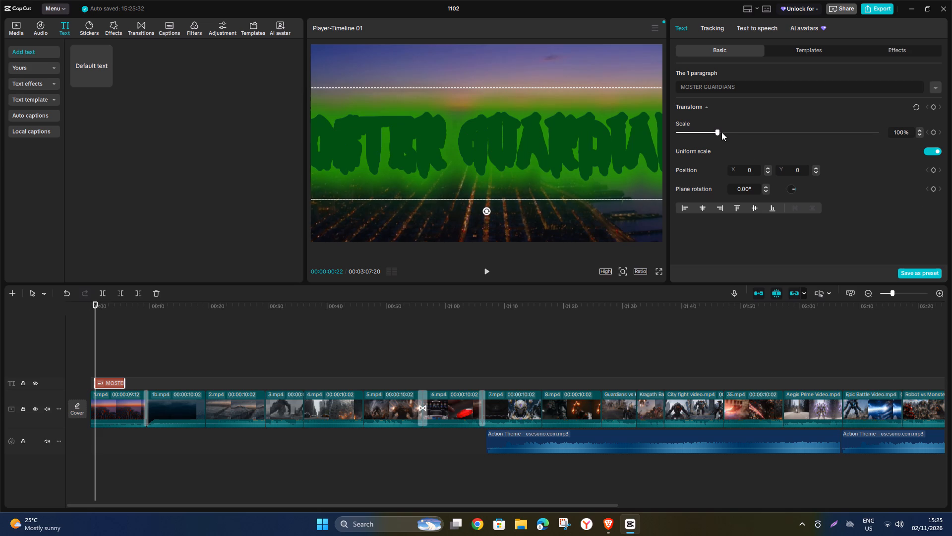
# Reduce the title's scale to 75%.
pyautogui.moveTo(719, 132); pyautogui.dragTo(700, 132)
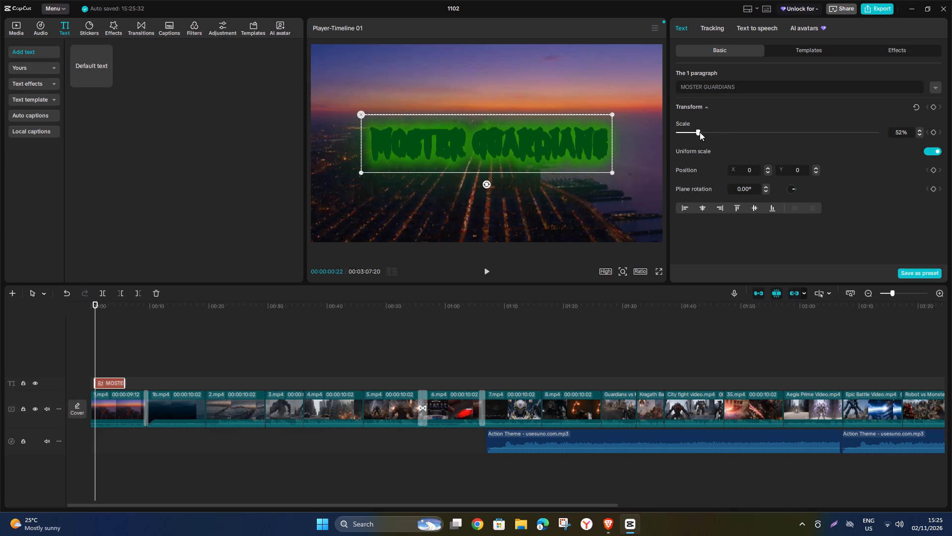
pyautogui.moveTo(700, 132); pyautogui.dragTo(709, 133)
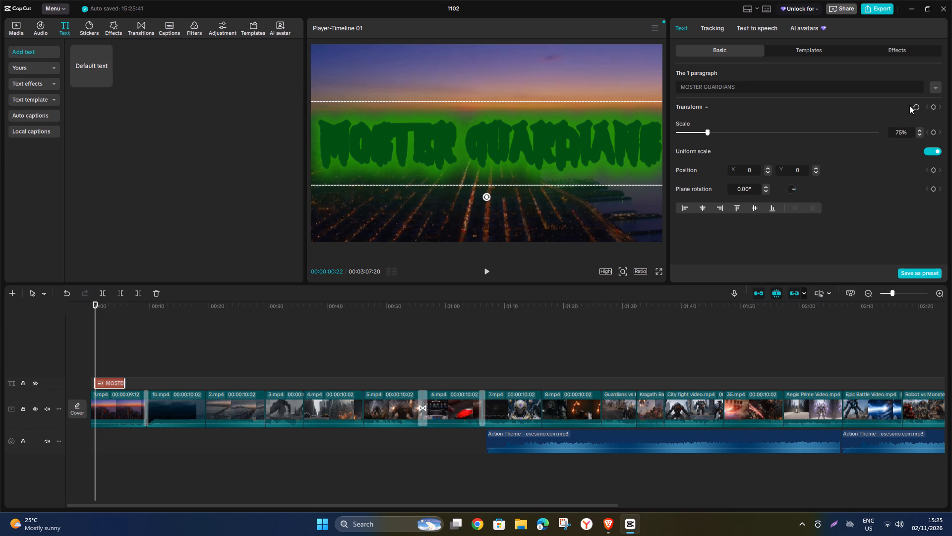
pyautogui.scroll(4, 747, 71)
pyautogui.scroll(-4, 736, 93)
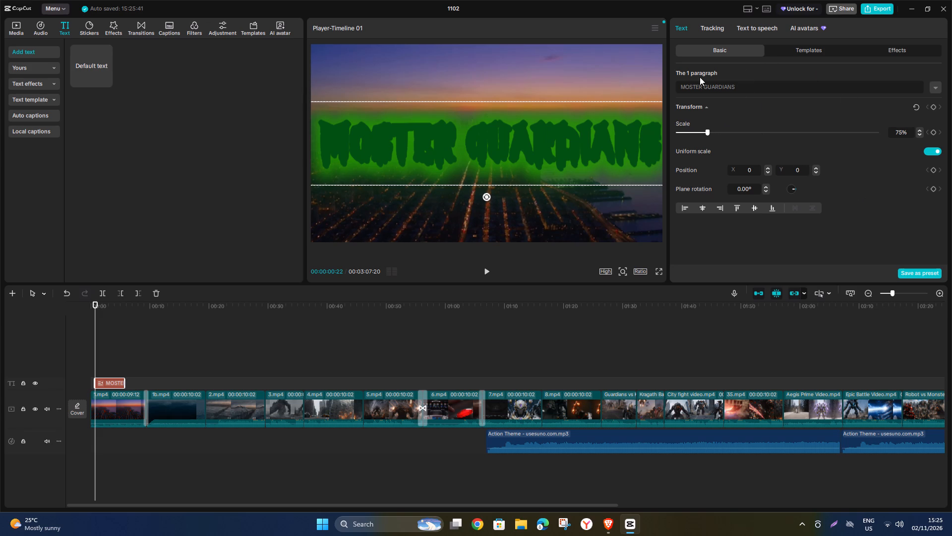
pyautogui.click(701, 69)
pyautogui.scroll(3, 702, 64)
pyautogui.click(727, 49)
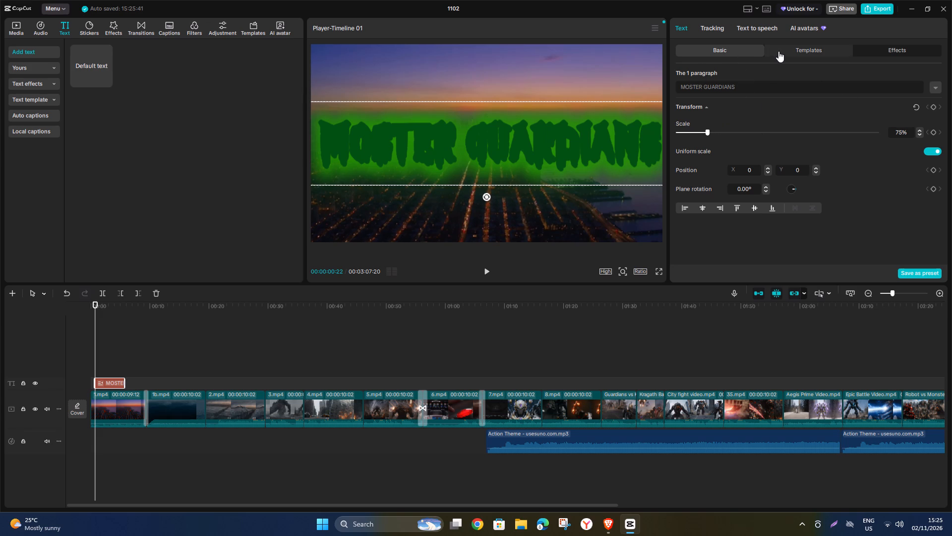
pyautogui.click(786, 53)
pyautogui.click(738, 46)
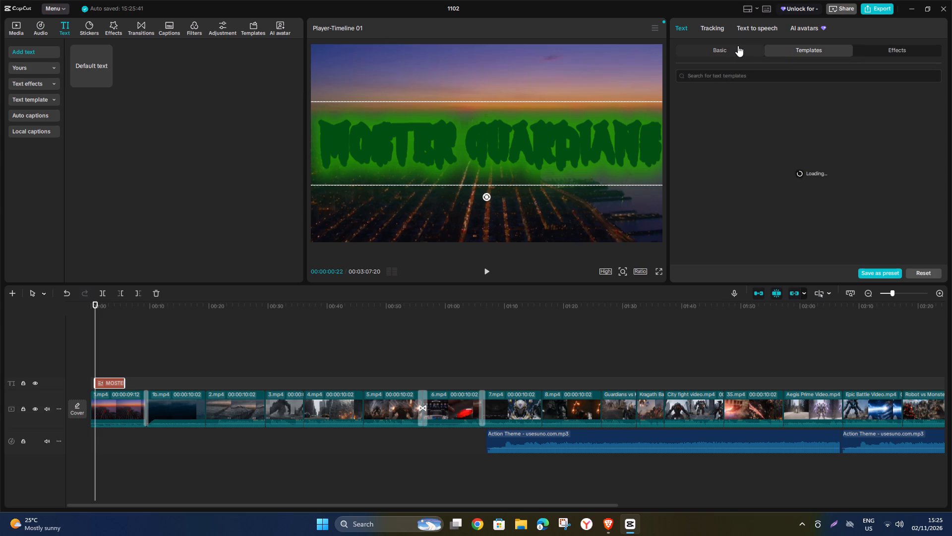
# Apply the orange pumpkin text effect from the Pumpkin Spice category to the title.
pyautogui.click(895, 56)
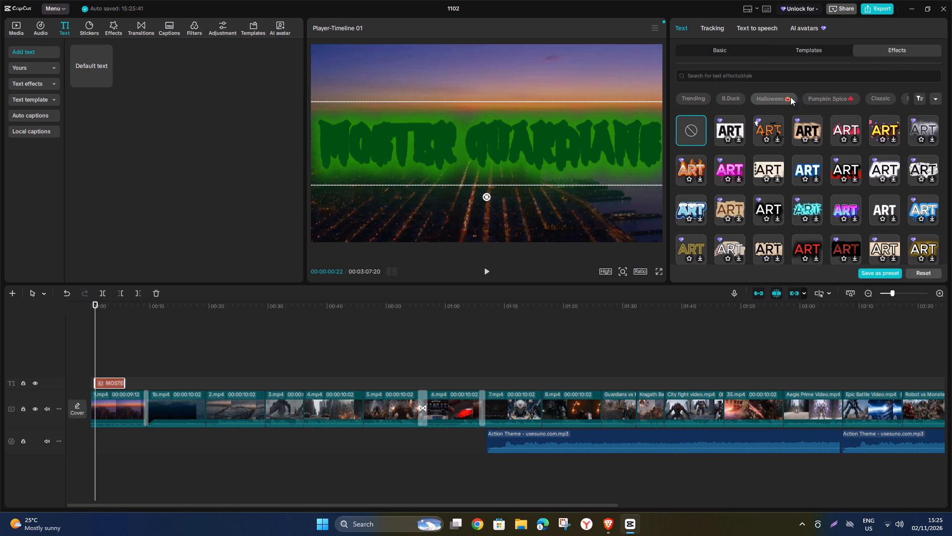
pyautogui.click(826, 98)
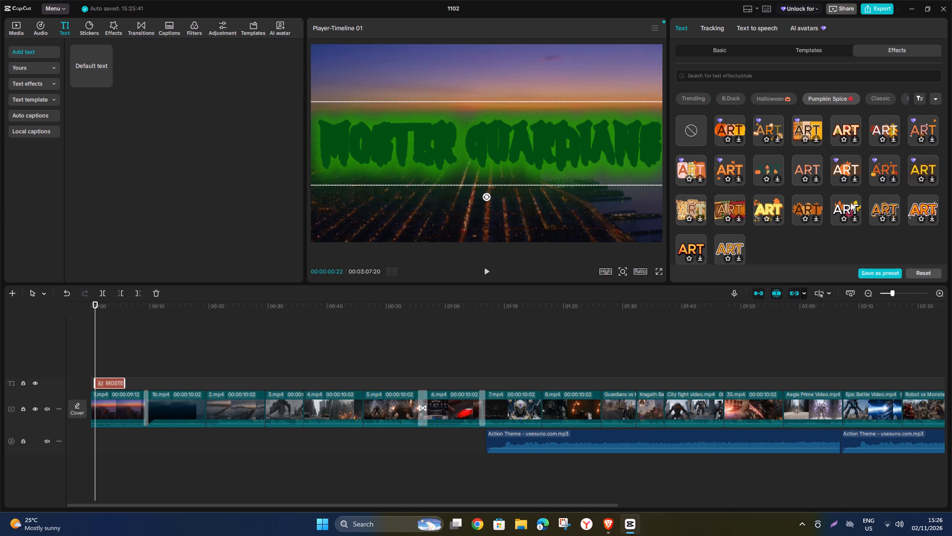
pyautogui.scroll(-2, 793, 175)
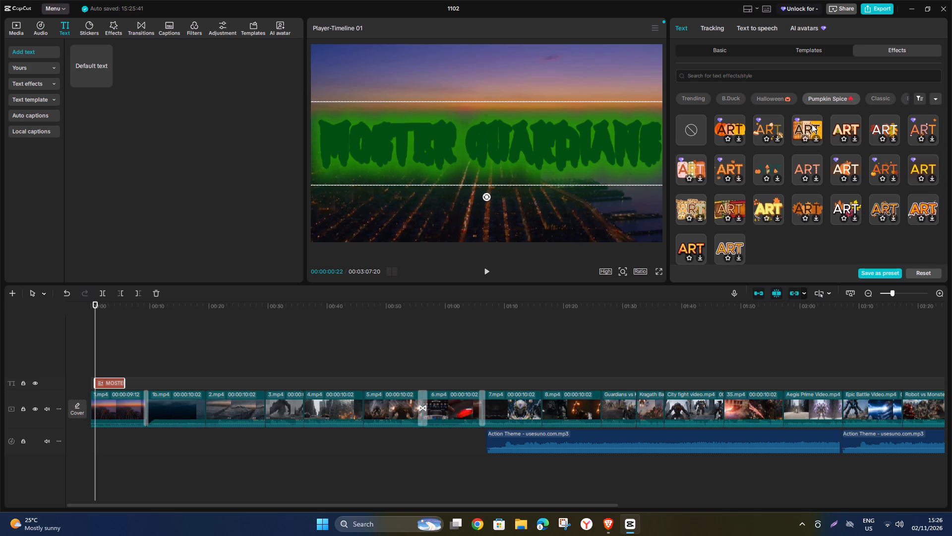
pyautogui.click(734, 126)
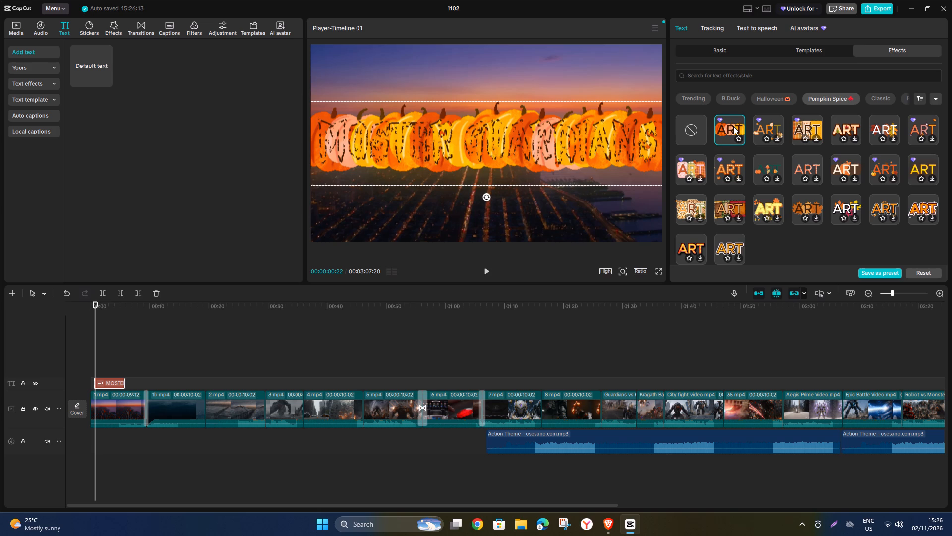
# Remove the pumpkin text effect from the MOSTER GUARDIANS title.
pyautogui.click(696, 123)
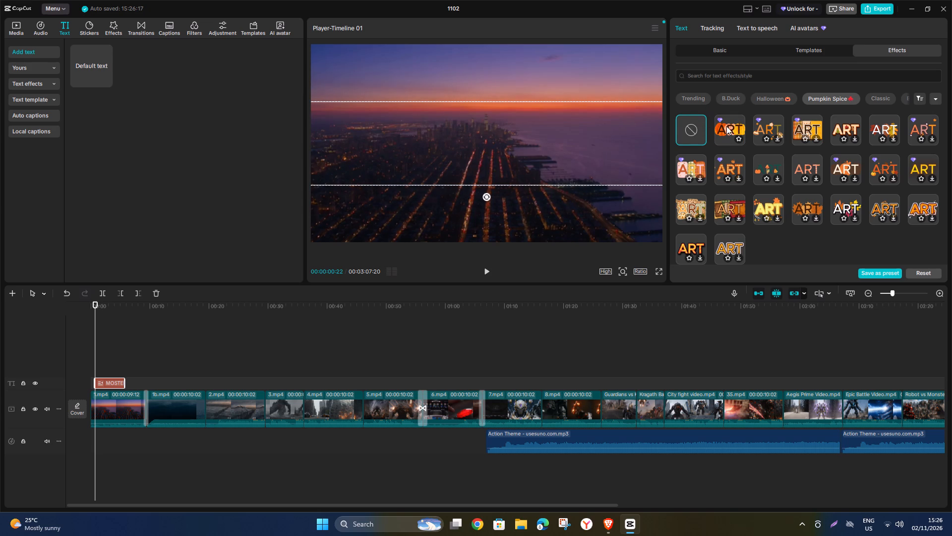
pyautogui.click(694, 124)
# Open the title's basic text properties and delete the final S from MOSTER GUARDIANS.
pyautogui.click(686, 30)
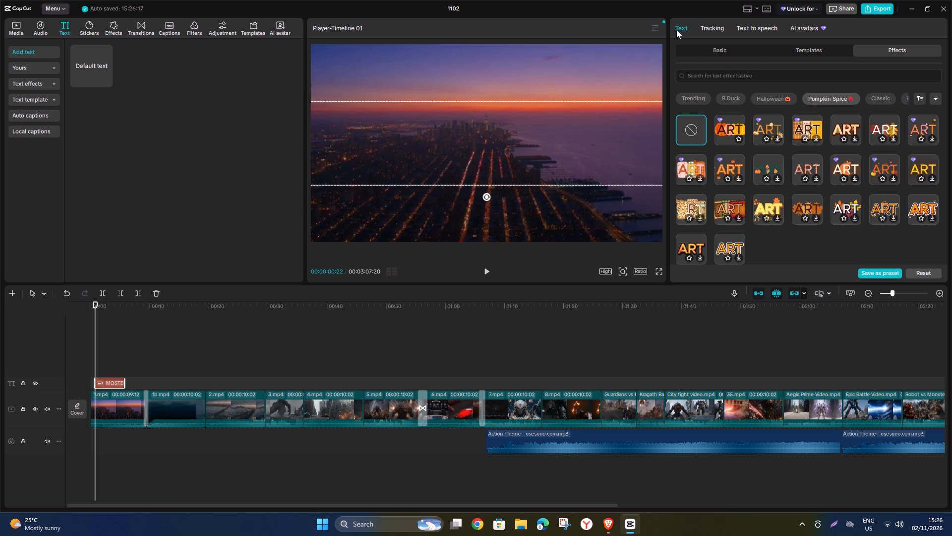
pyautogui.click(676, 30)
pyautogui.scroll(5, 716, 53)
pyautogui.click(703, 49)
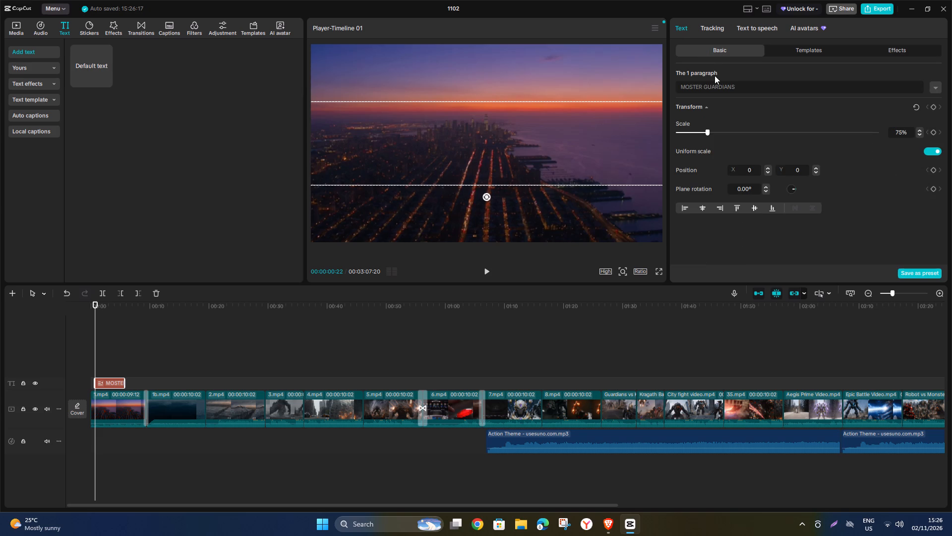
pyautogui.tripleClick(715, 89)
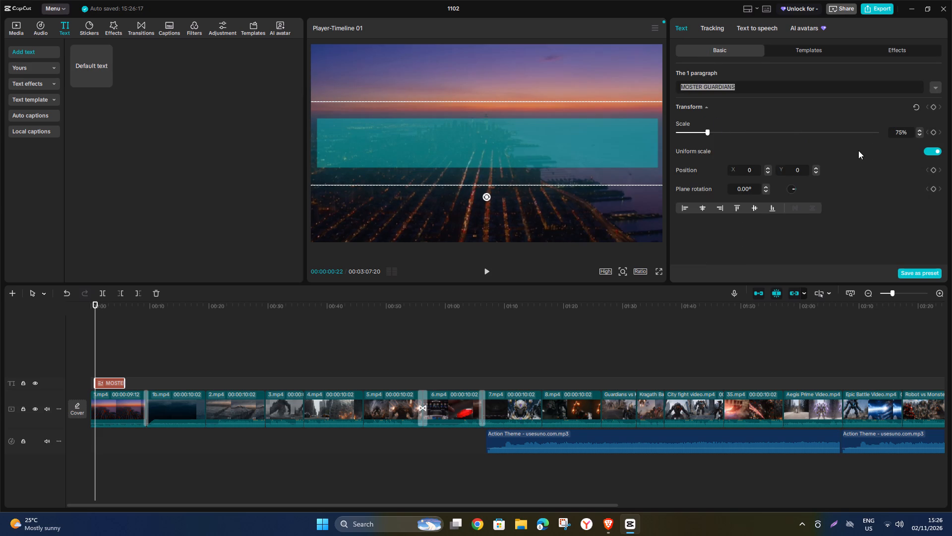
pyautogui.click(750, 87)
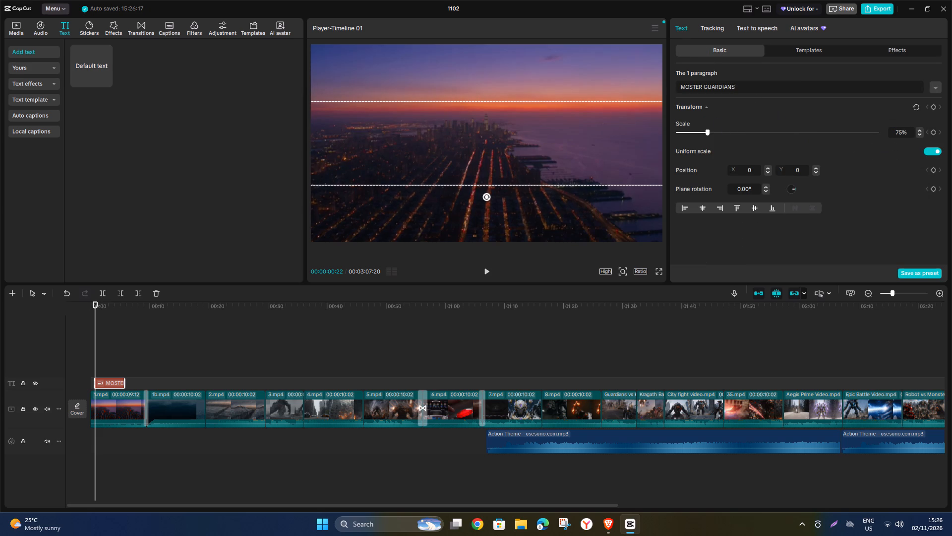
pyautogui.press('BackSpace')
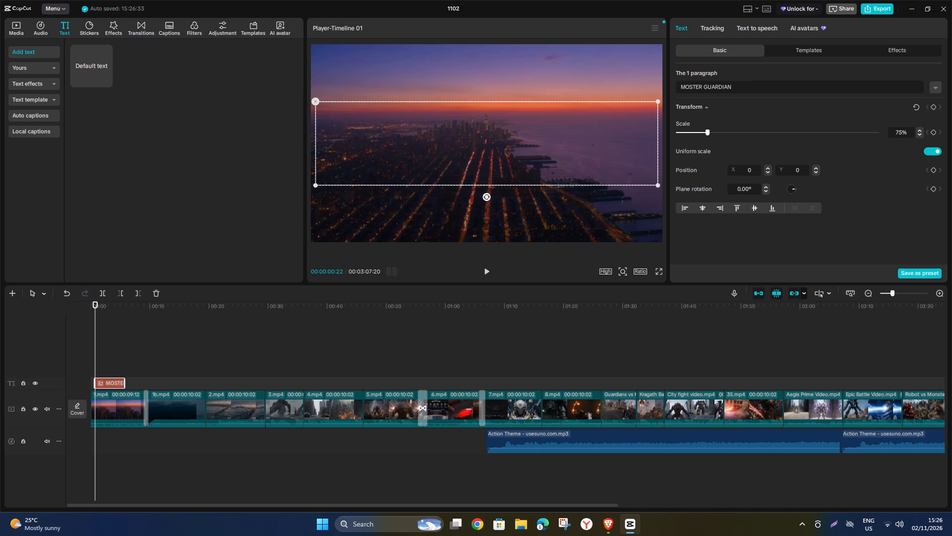
# Undo the recent title edits back to plain white MOSTER GUARDIANS text, without the pumpkin and green Monster effects.
pyautogui.hotkey('ctrl', 'z')
pyautogui.hotkey('ctrl', 'z')
pyautogui.hotkey('ctrl', 'z')
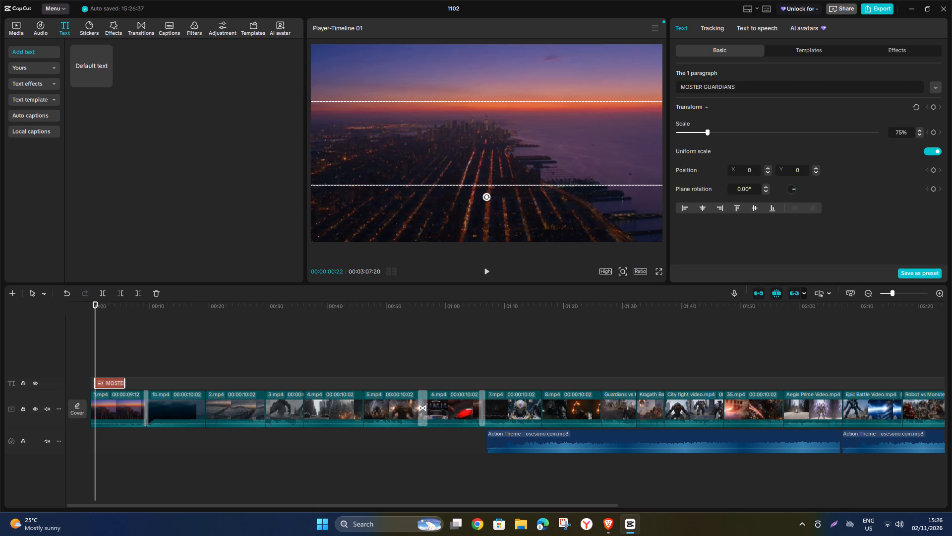
pyautogui.hotkey('ctrl', 'z')
pyautogui.hotkey('ctrl', 'z')
pyautogui.hotkey('ctrl', 'z')
pyautogui.hotkey('ctrl', 'z')
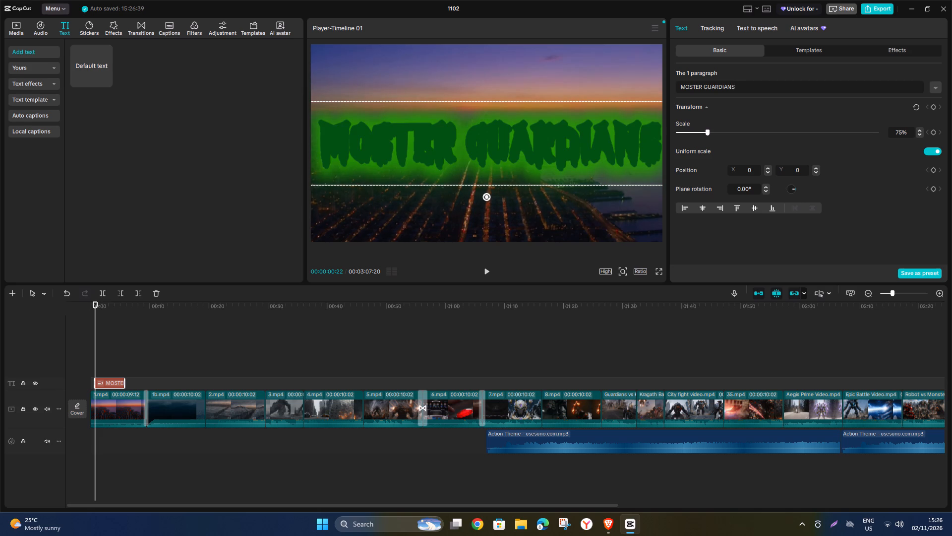
pyautogui.hotkey('ctrl', 'z')
pyautogui.hotkey('ctrl', 'z')
pyautogui.hotkey('ctrl', 'z')
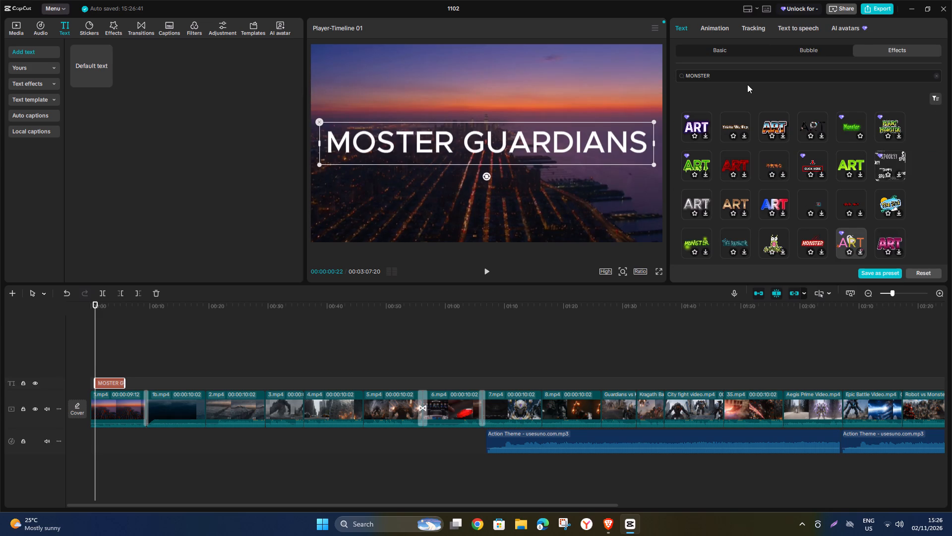
# Search the title's In animations for Wave Drop, apply the Ele...own animation, and play the opening from the start to check it.
pyautogui.scroll(3, 744, 77)
pyautogui.click(718, 38)
pyautogui.click(720, 29)
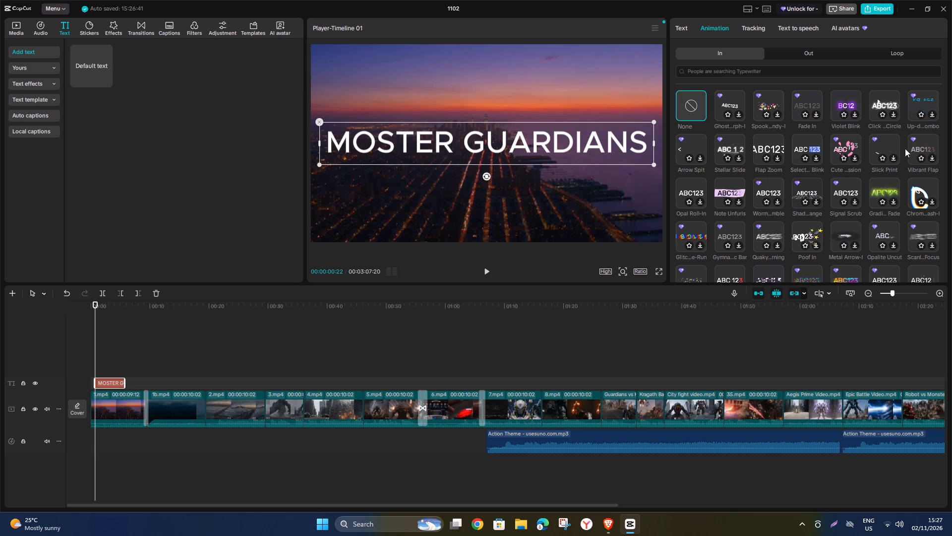
pyautogui.click(746, 70)
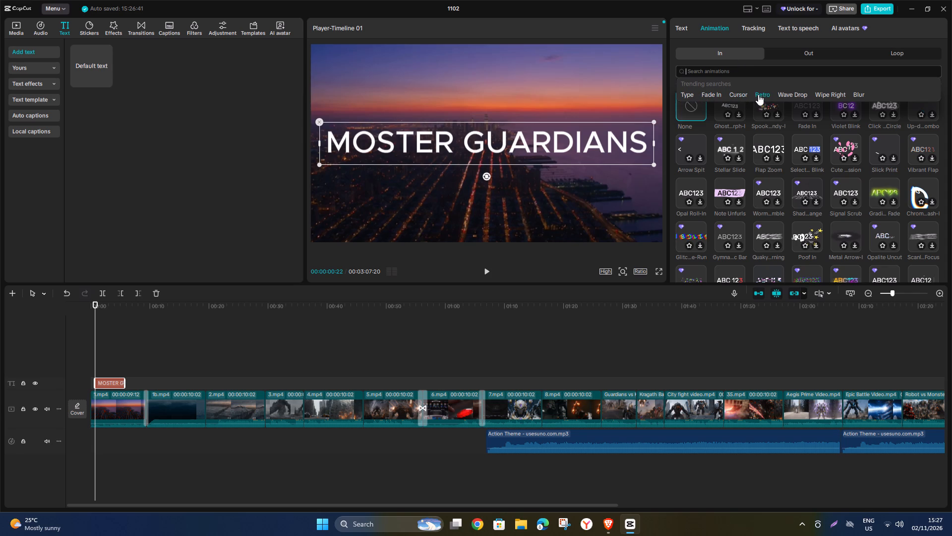
pyautogui.click(784, 96)
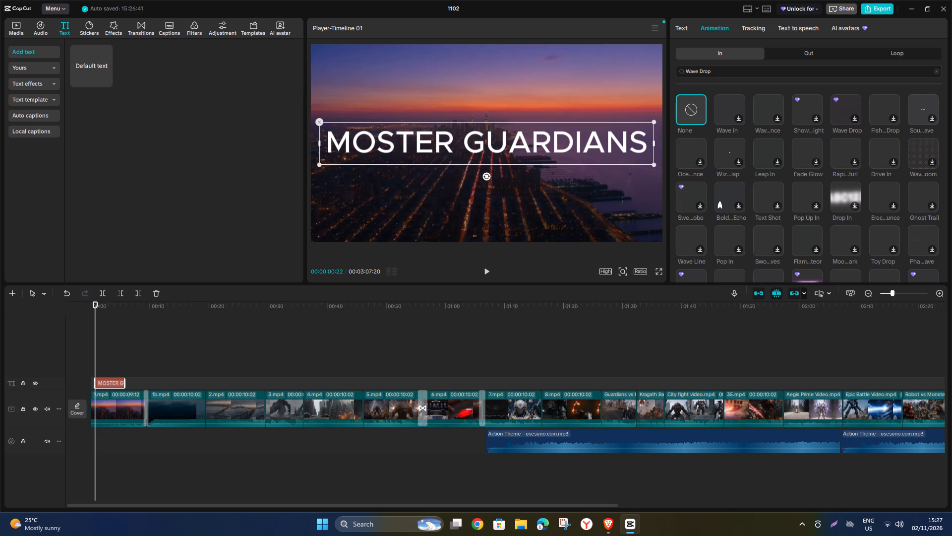
pyautogui.scroll(-2, 802, 118)
pyautogui.scroll(4, 794, 124)
pyautogui.scroll(-2, 804, 259)
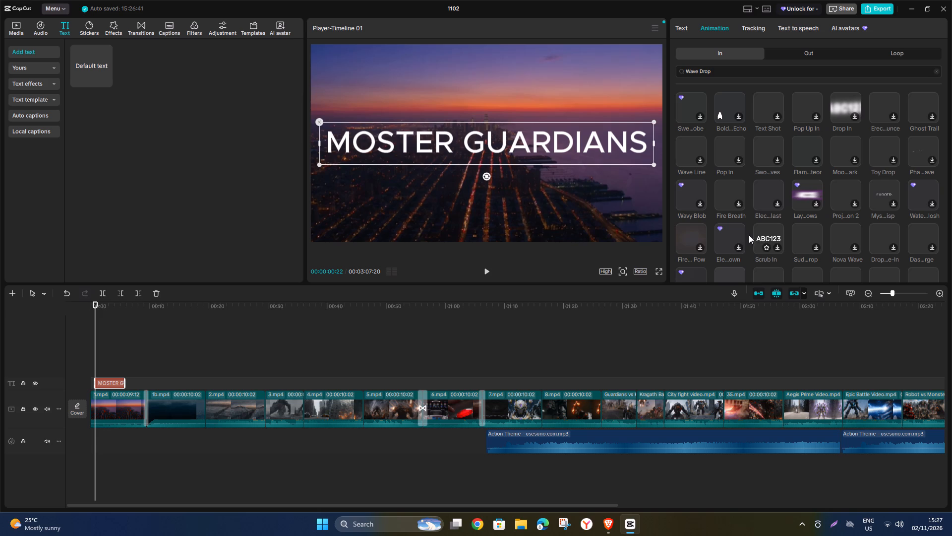
pyautogui.click(736, 233)
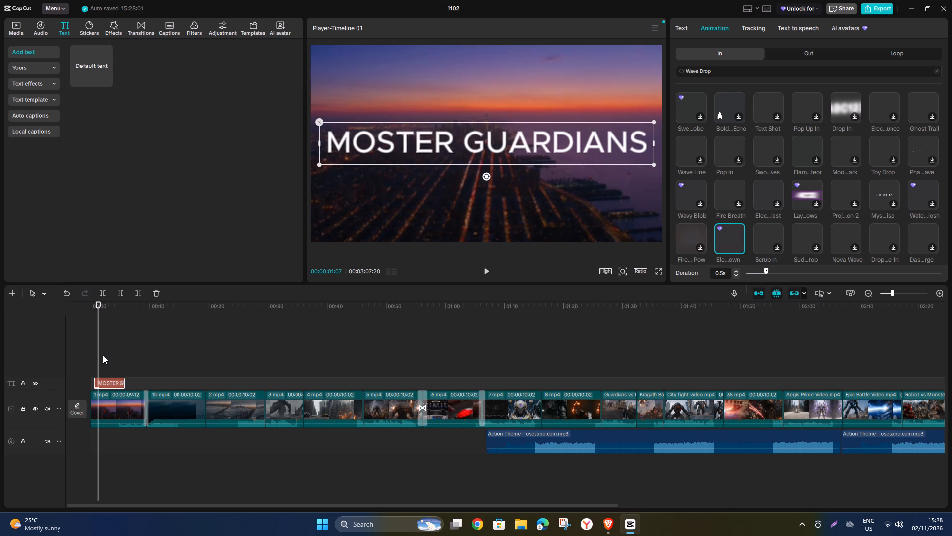
pyautogui.moveTo(97, 353); pyautogui.dragTo(69, 348)
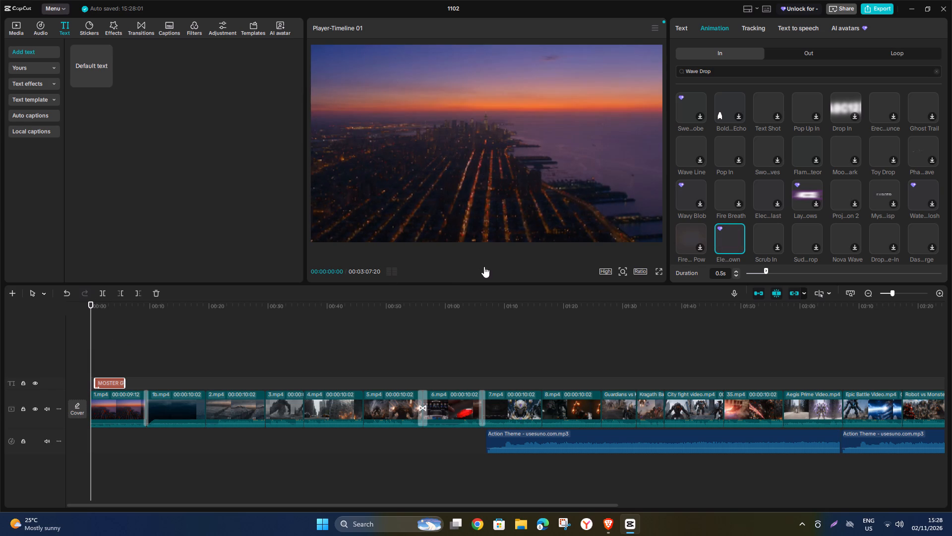
pyautogui.click(482, 271)
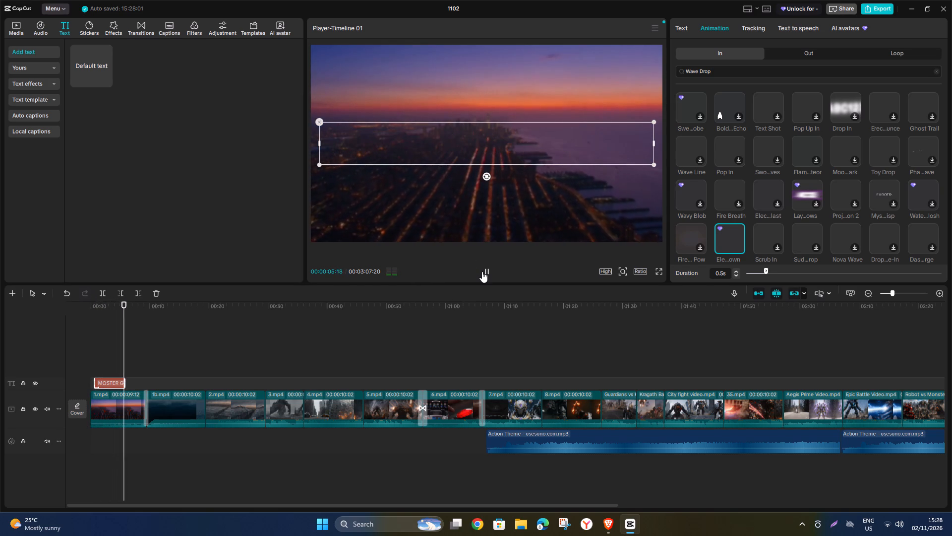
pyautogui.click(482, 271)
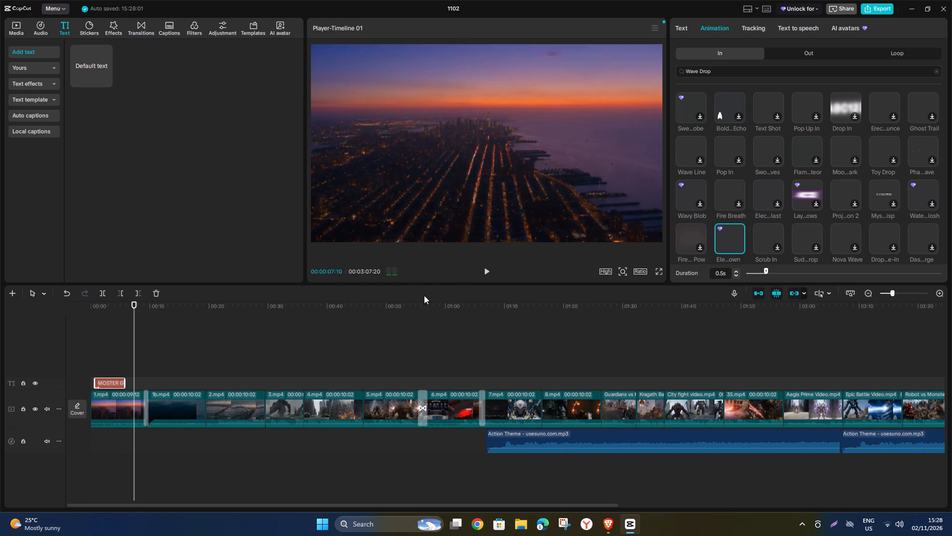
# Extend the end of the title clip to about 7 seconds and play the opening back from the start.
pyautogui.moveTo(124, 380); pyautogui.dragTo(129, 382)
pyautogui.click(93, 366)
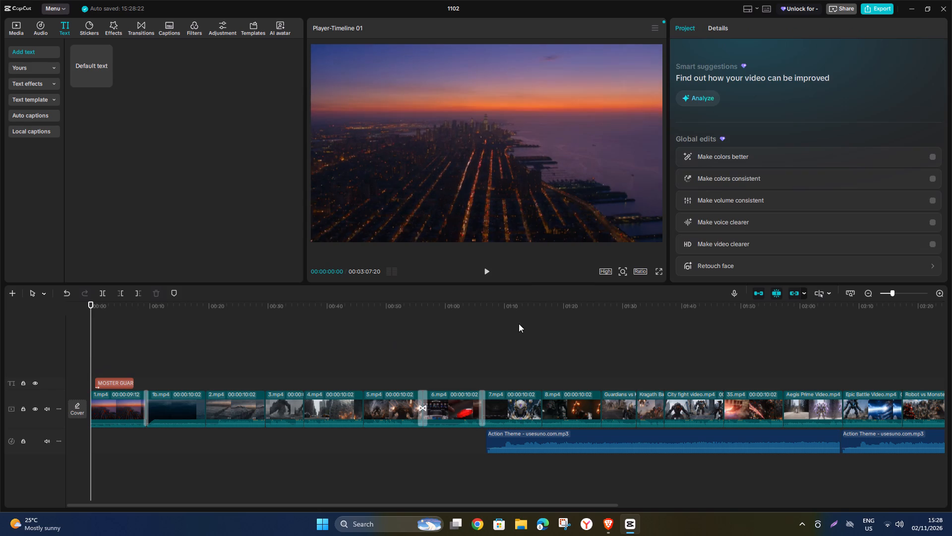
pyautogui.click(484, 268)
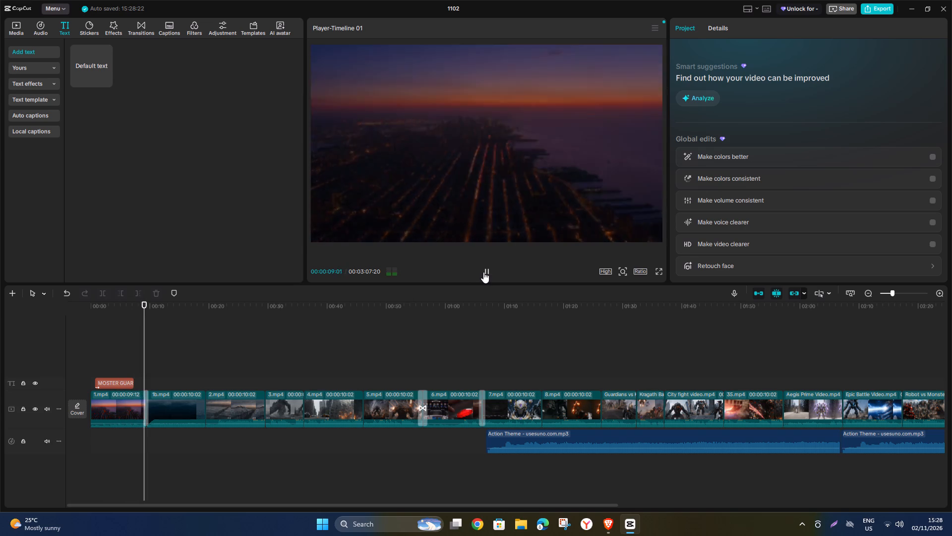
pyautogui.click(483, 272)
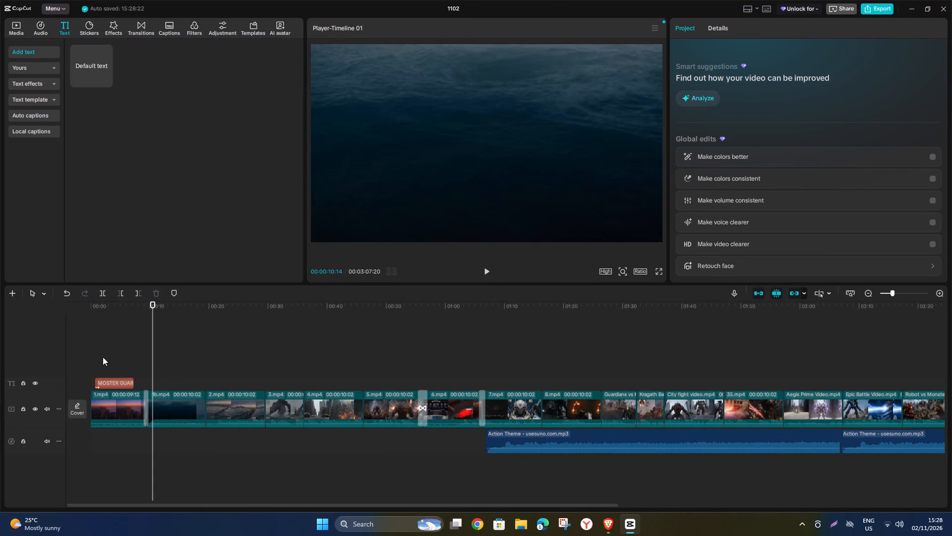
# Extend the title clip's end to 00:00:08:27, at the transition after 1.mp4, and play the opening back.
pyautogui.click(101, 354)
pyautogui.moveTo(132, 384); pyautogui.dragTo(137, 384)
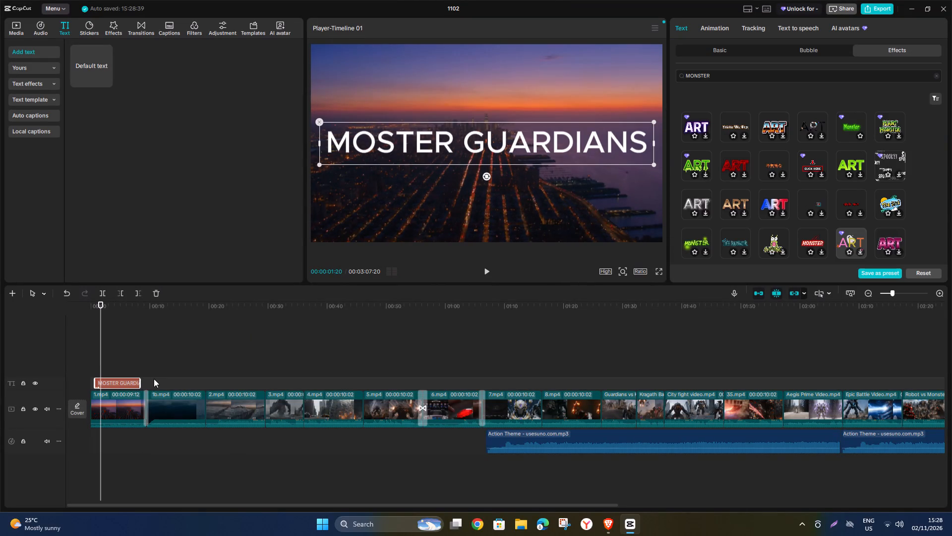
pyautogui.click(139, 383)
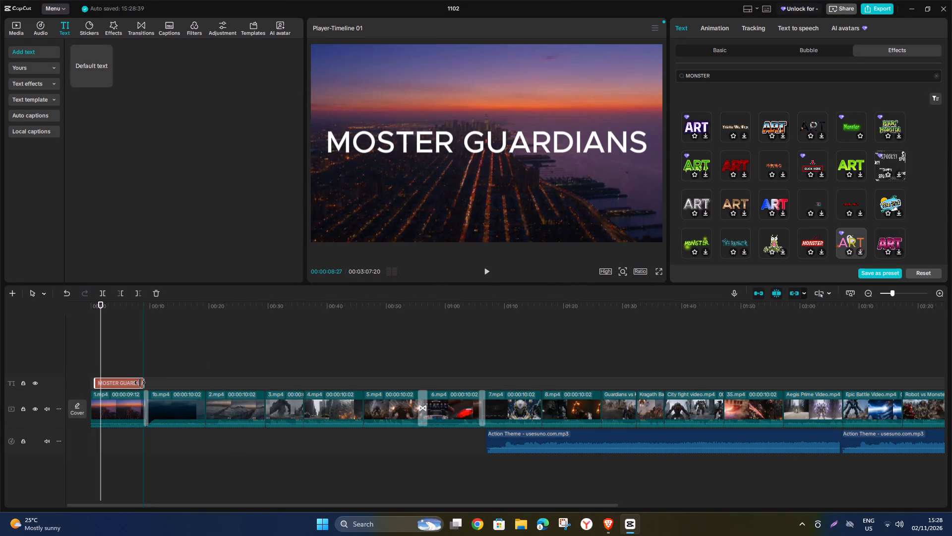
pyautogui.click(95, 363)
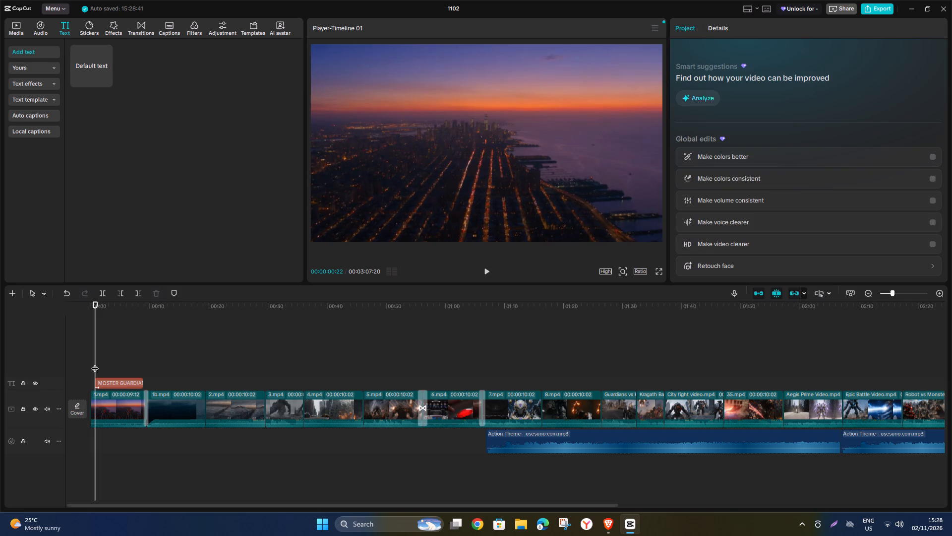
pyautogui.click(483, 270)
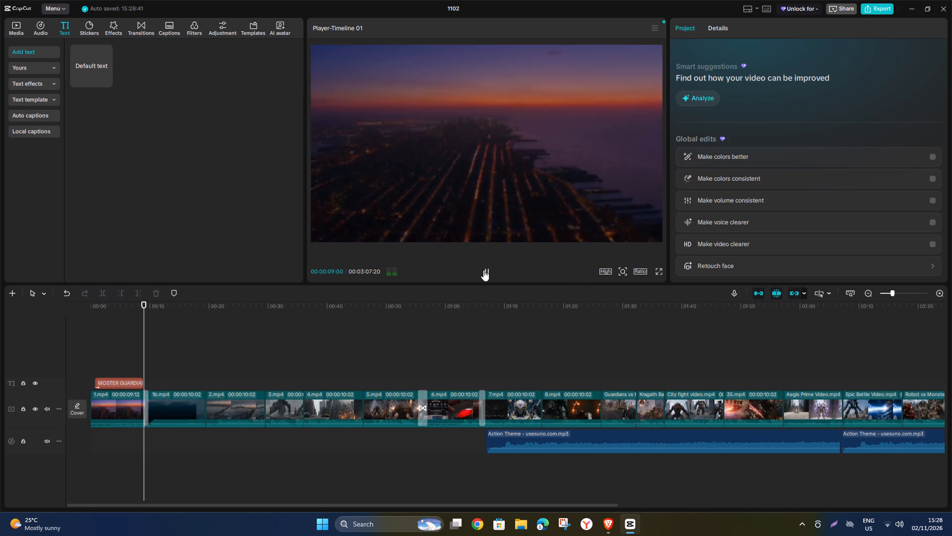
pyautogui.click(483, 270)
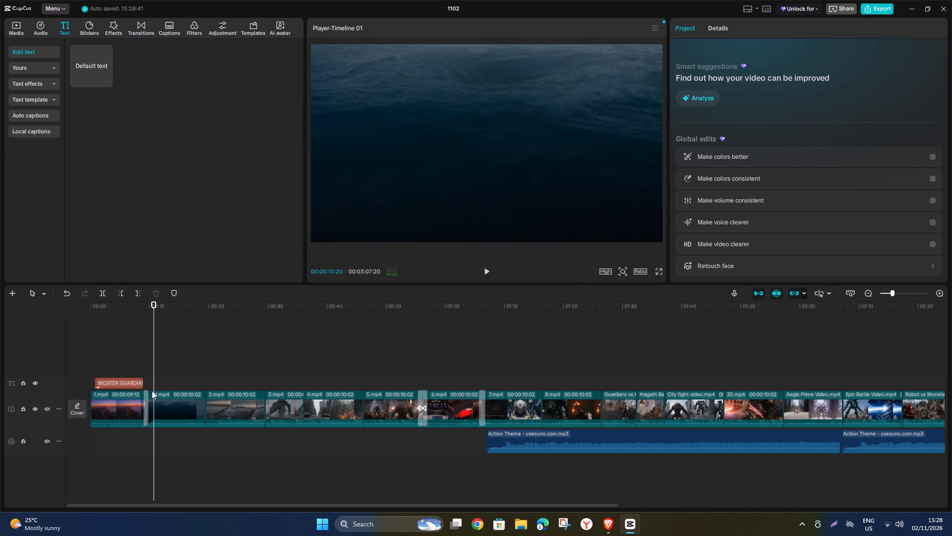
# Trim the title clip's end to about 8 seconds, just before the transition, and play the title through the fade.
pyautogui.moveTo(141, 382); pyautogui.dragTo(139, 382)
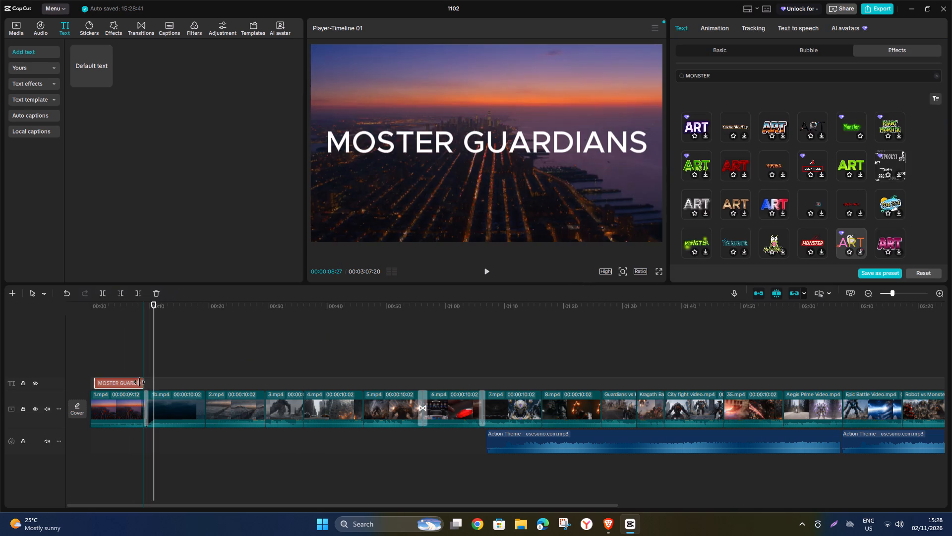
pyautogui.moveTo(139, 382); pyautogui.dragTo(137, 382)
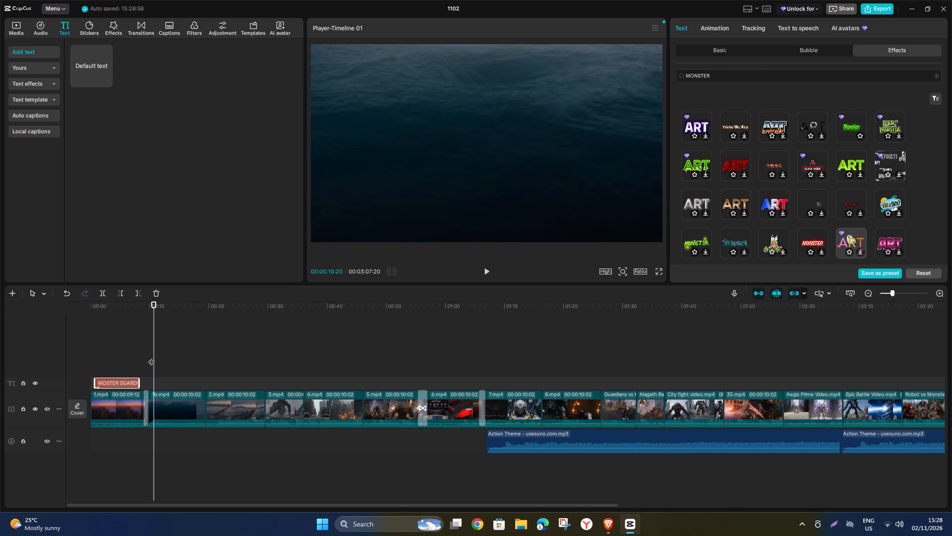
pyautogui.click(102, 362)
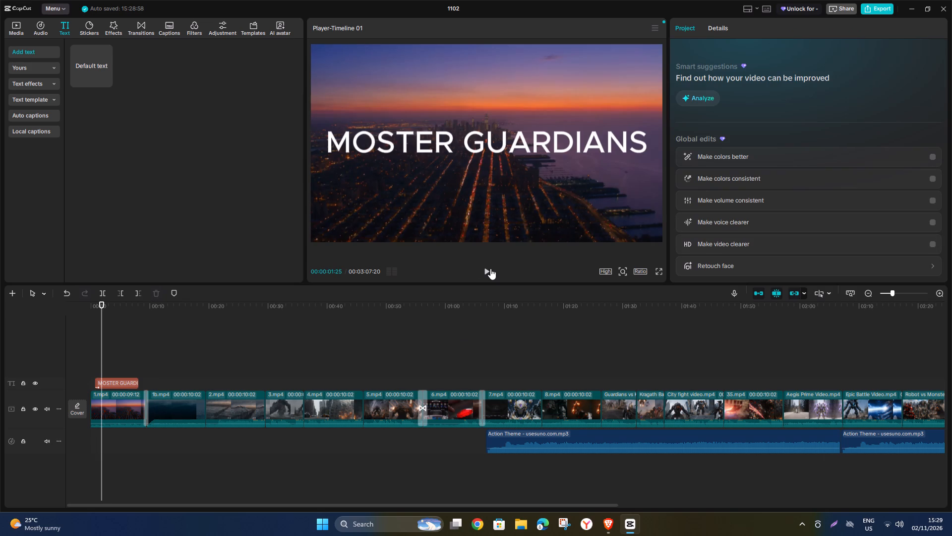
pyautogui.click(490, 268)
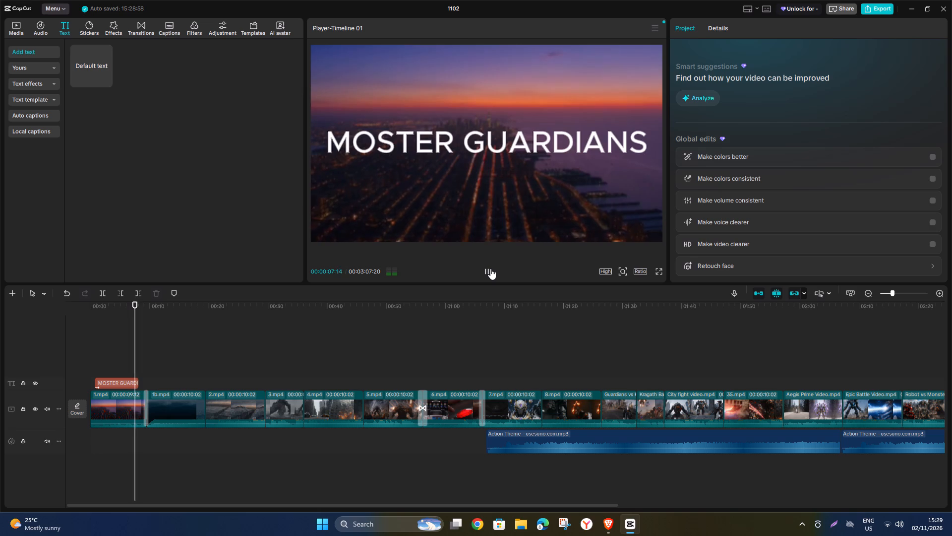
pyautogui.click(490, 268)
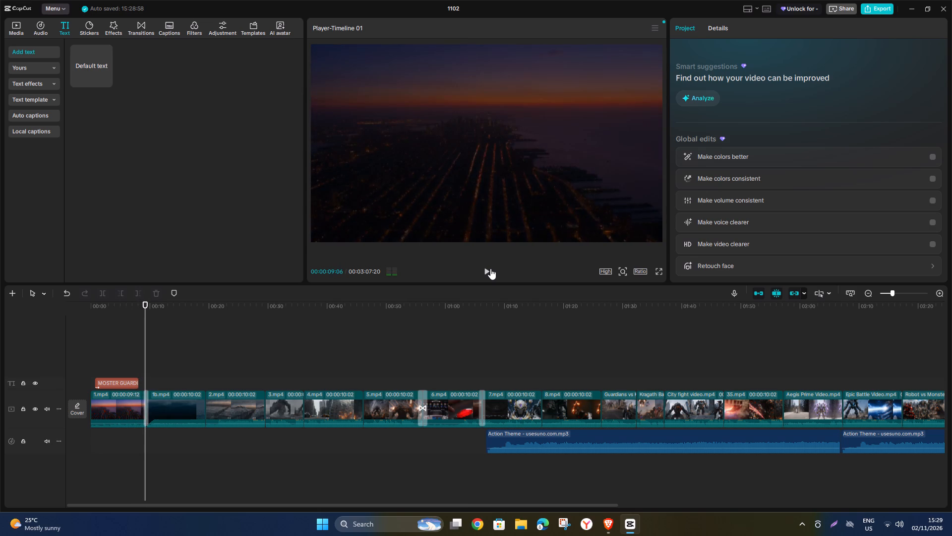
# Examine the MOSTER GUARDIANS title's animation, motion tracking direction, text-to-speech voice and AI avatar options.
pyautogui.click(120, 386)
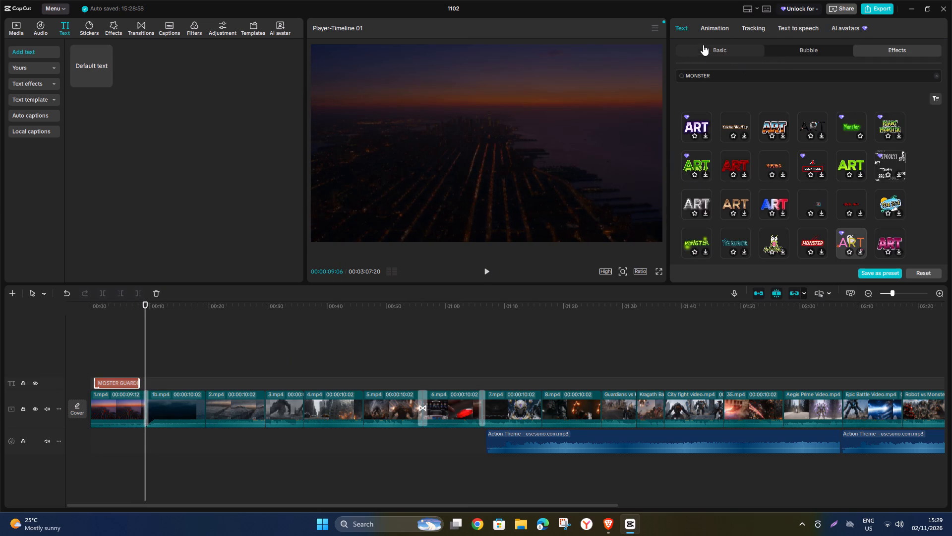
pyautogui.click(712, 28)
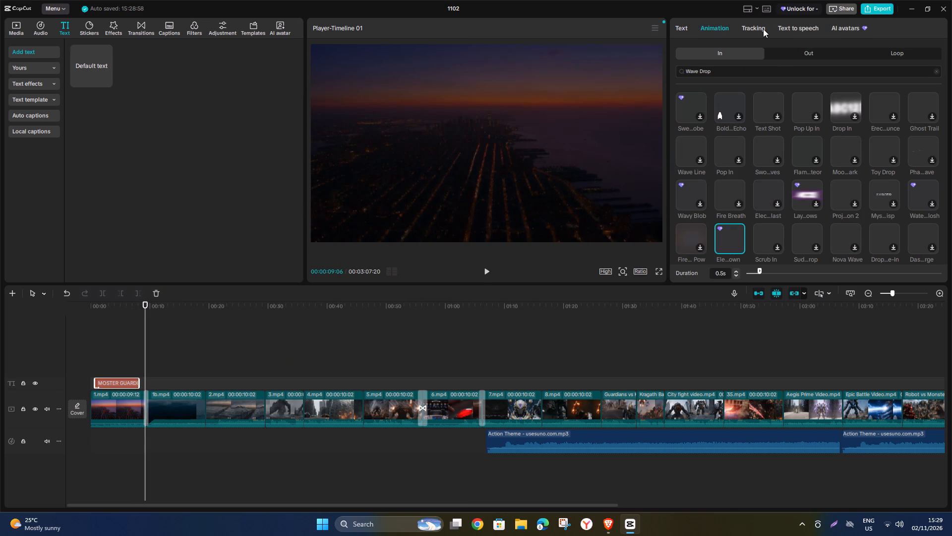
pyautogui.click(763, 29)
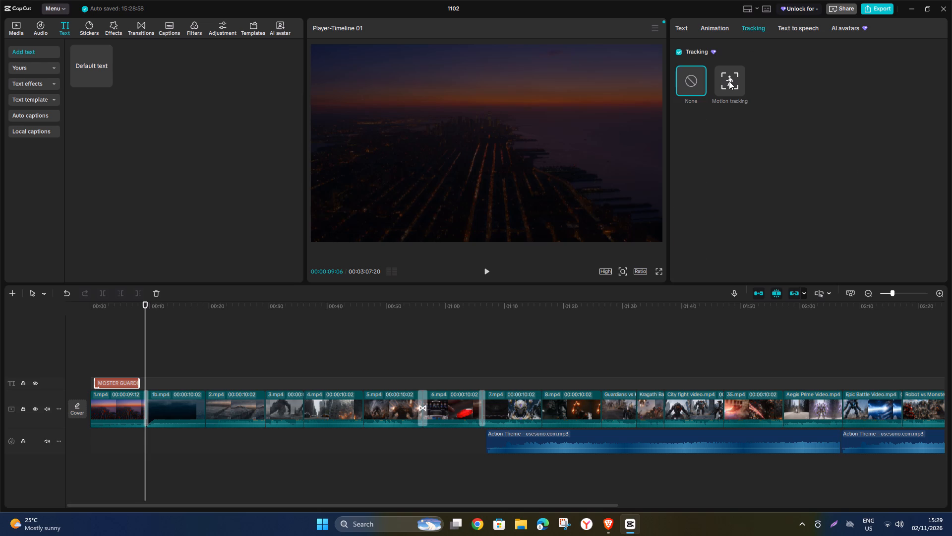
pyautogui.click(729, 81)
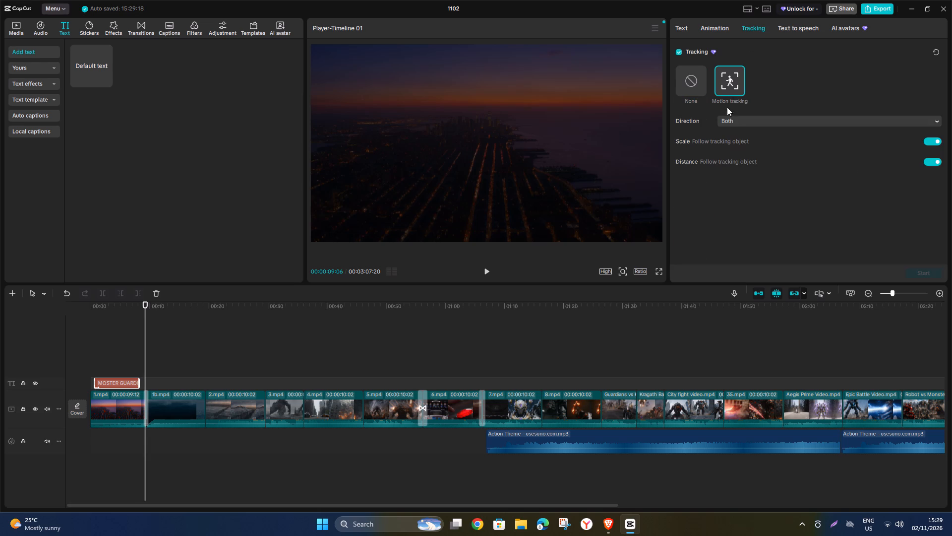
pyautogui.click(732, 121)
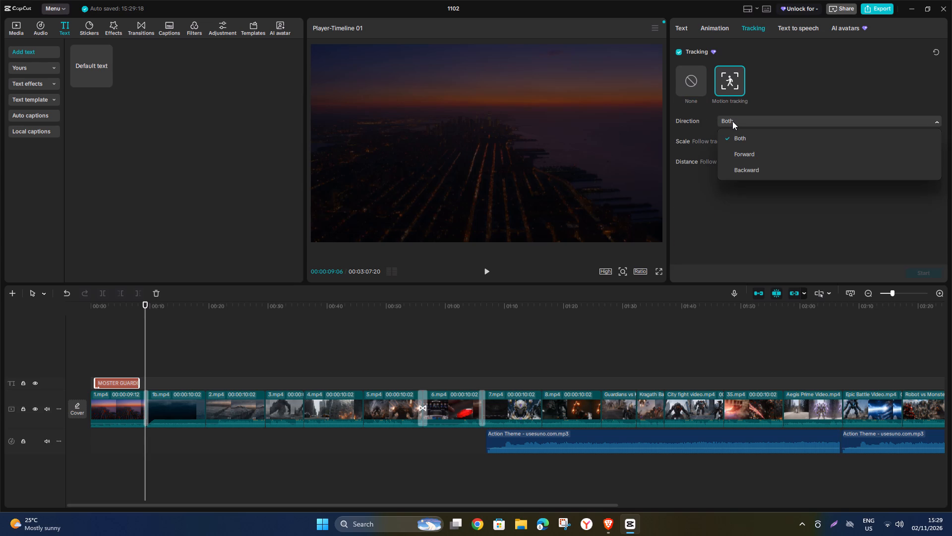
pyautogui.click(732, 121)
pyautogui.click(732, 121)
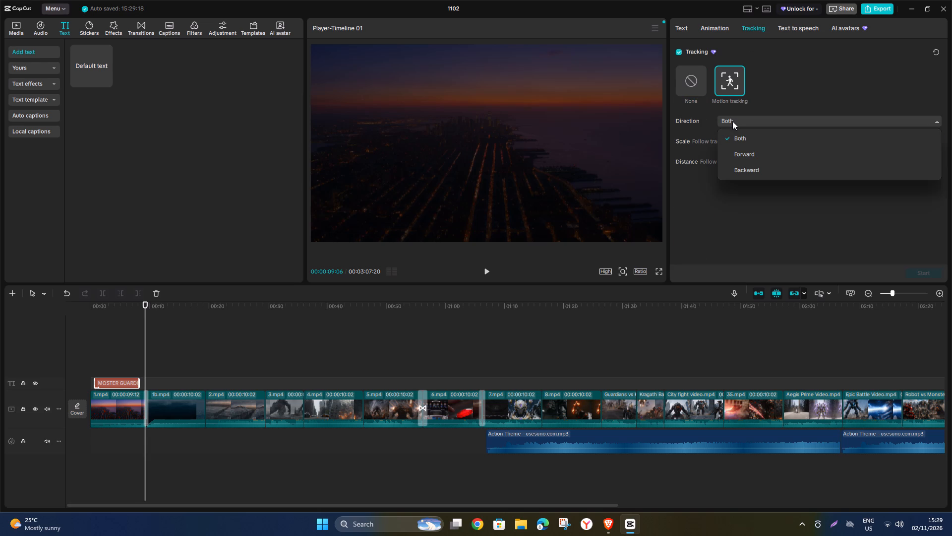
pyautogui.click(736, 119)
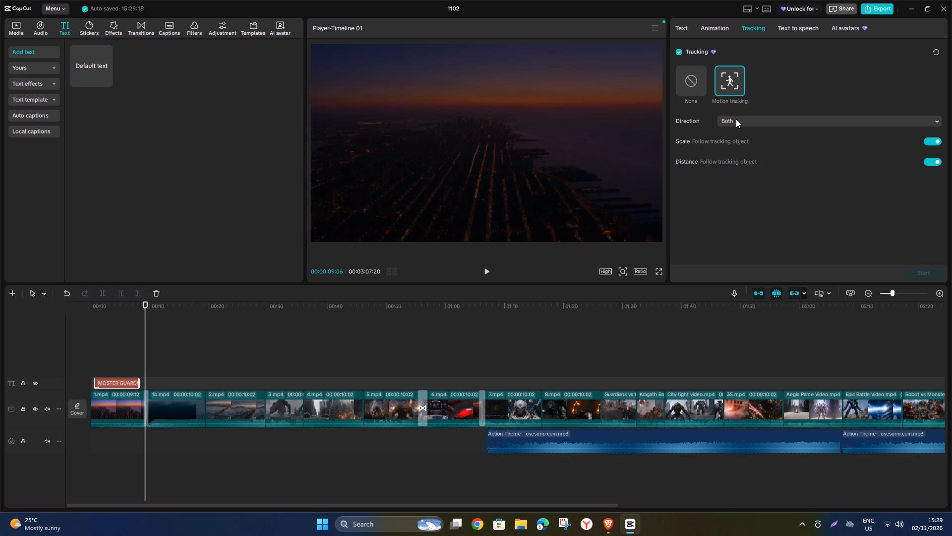
pyautogui.click(794, 29)
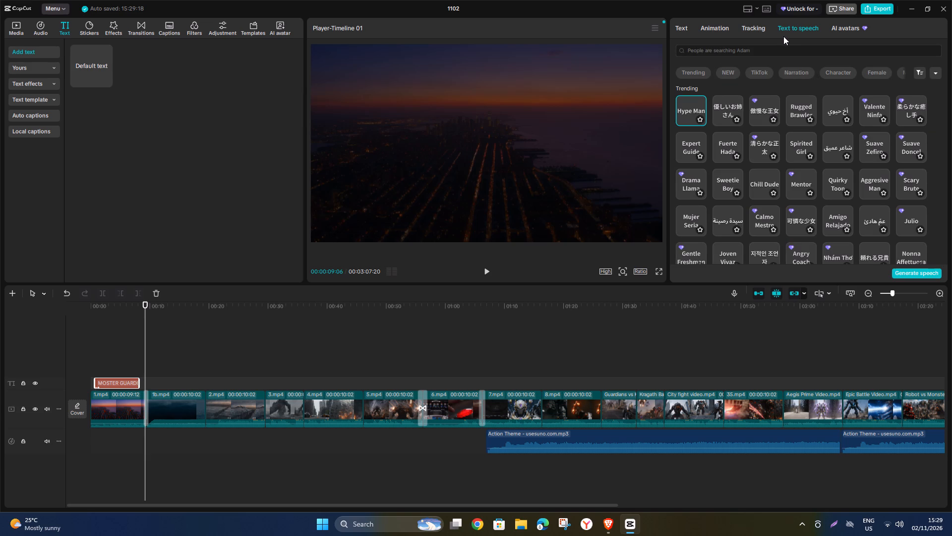
pyautogui.click(851, 27)
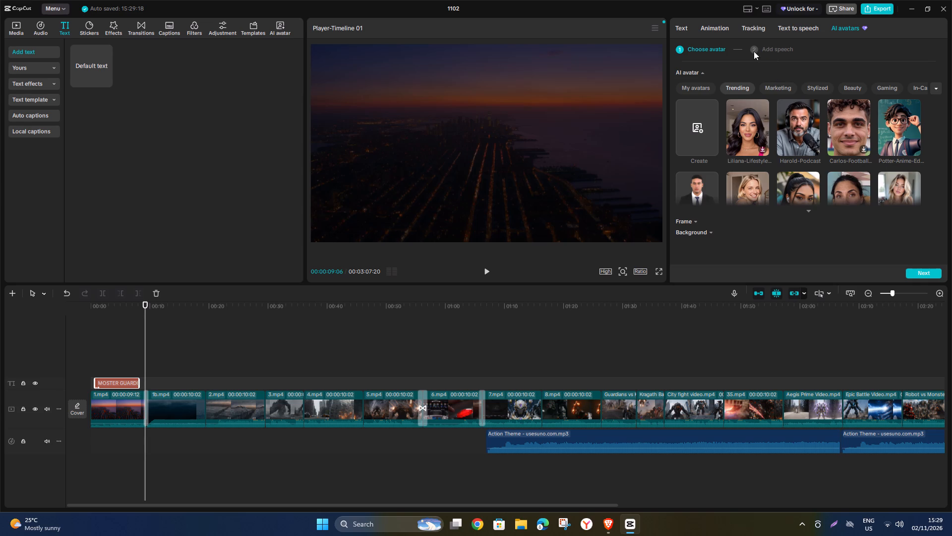
pyautogui.click(689, 27)
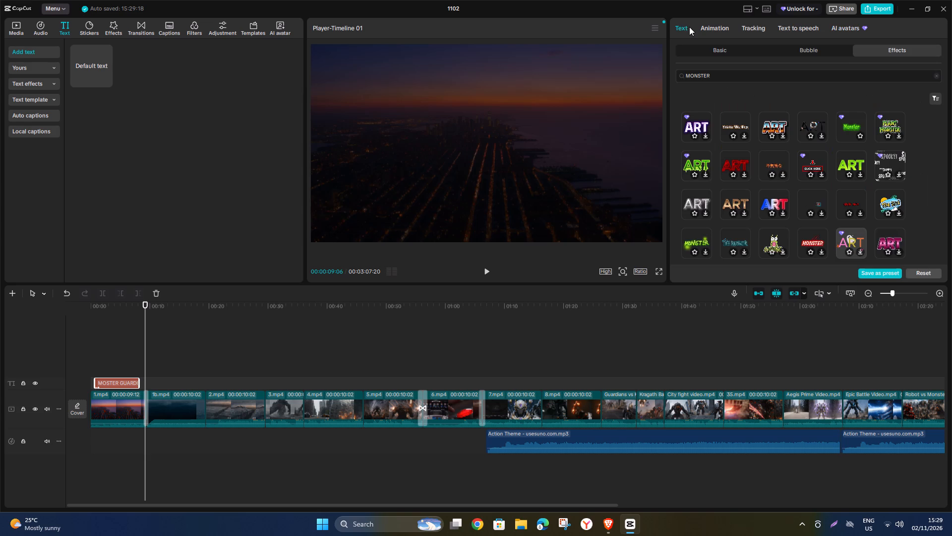
# Play the opening from the start with the title selected and pause at about 00:00:01:11, once the title has animated in.
pyautogui.click(721, 47)
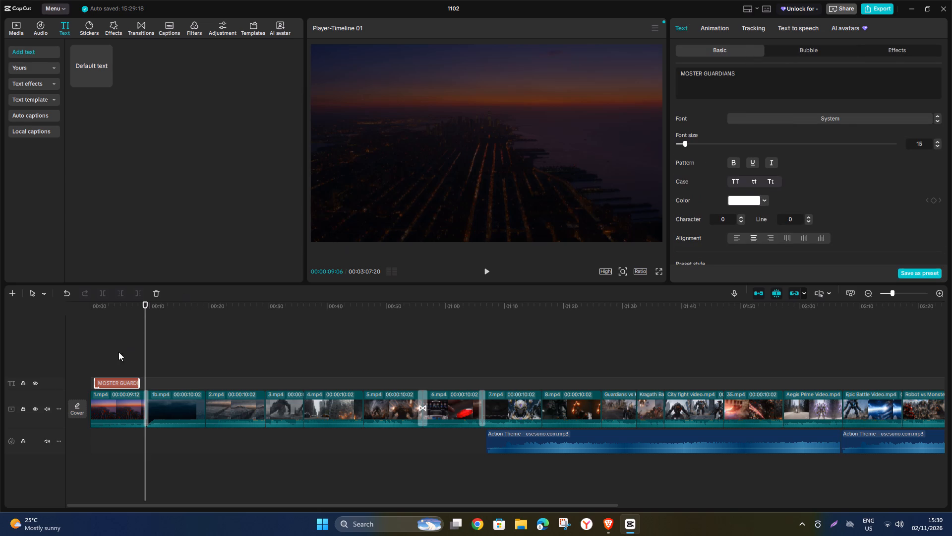
pyautogui.click(86, 353)
pyautogui.click(93, 355)
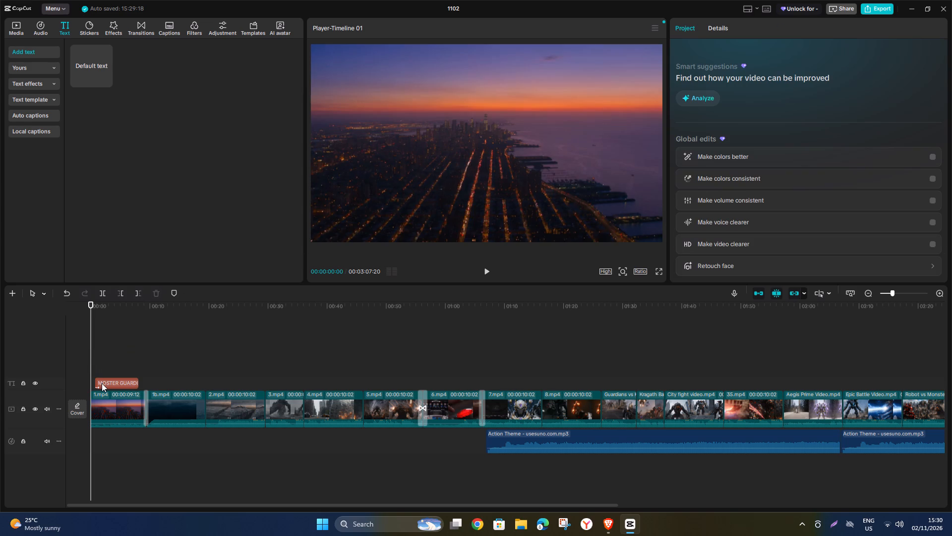
pyautogui.click(102, 383)
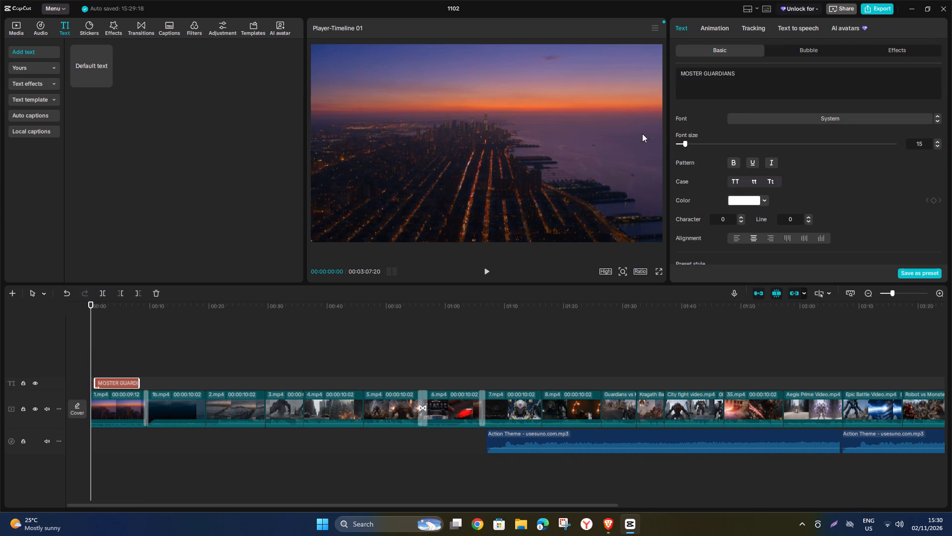
pyautogui.click(105, 384)
pyautogui.click(763, 197)
pyautogui.click(763, 197)
pyautogui.scroll(-3, 789, 180)
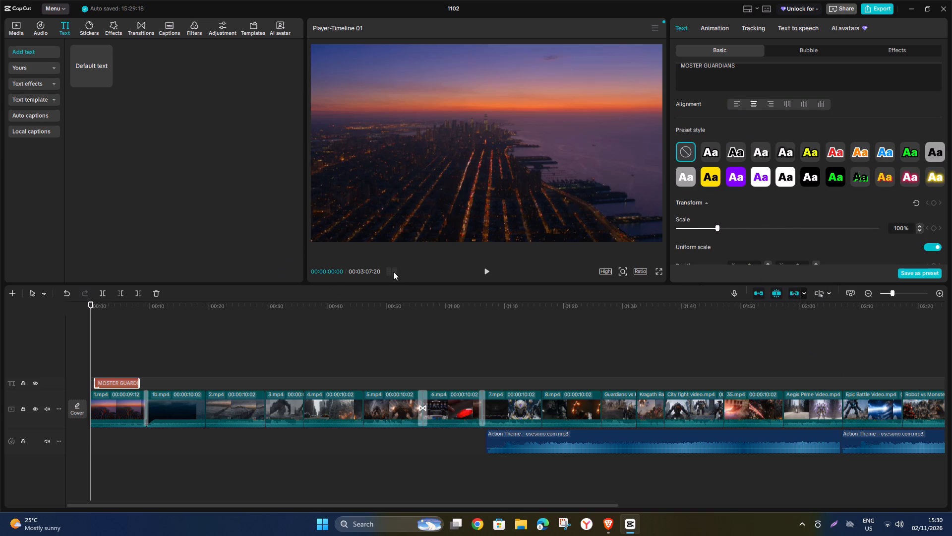
pyautogui.click(484, 268)
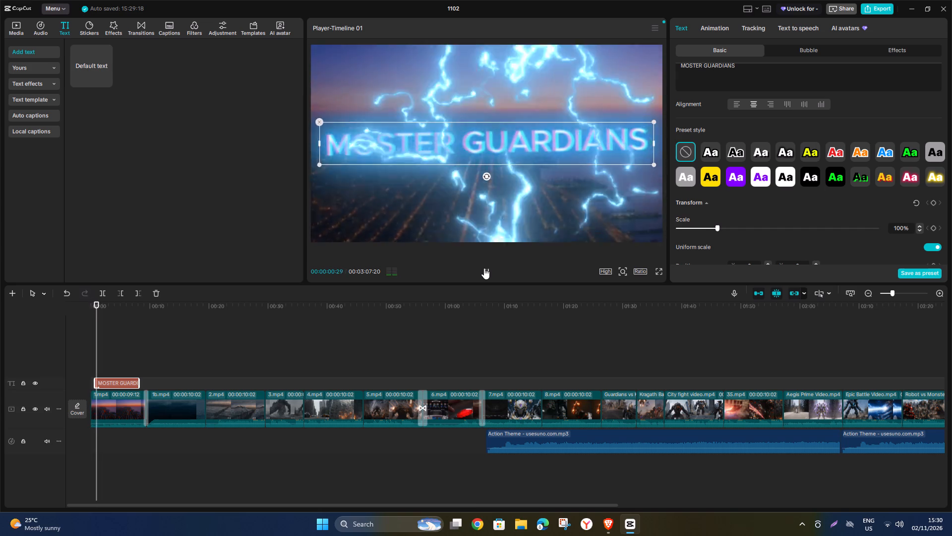
pyautogui.click(484, 268)
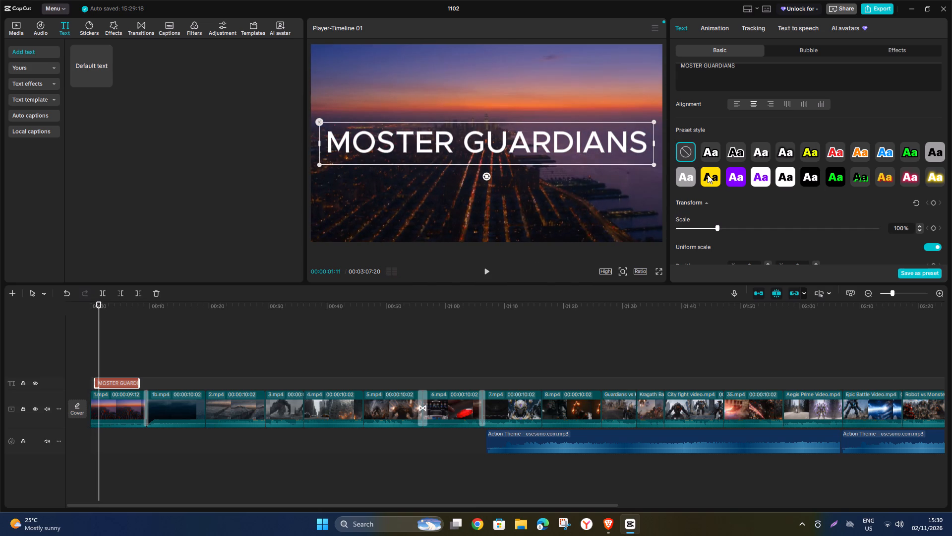
# Try the yellow-box and white-box preset styles on the title, settling on the white text with black outline preset.
pyautogui.click(708, 175)
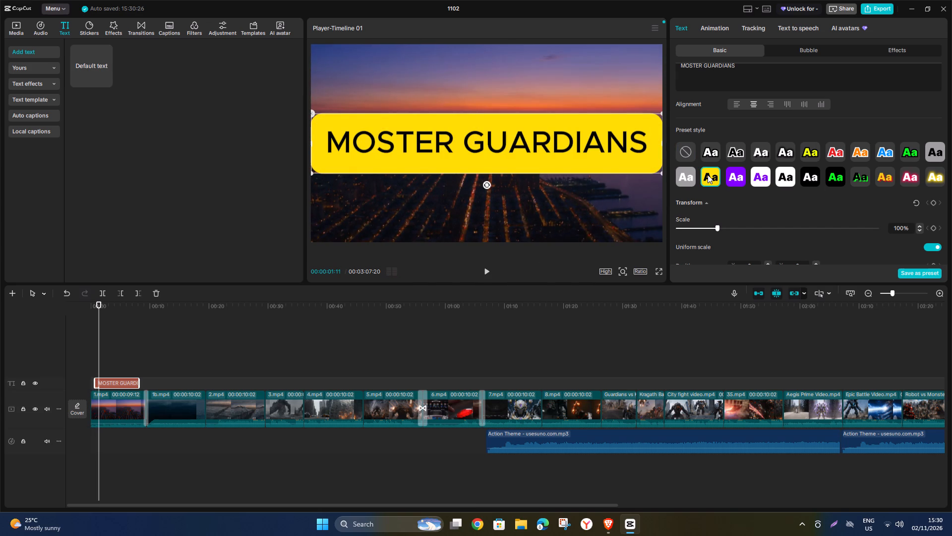
pyautogui.click(711, 157)
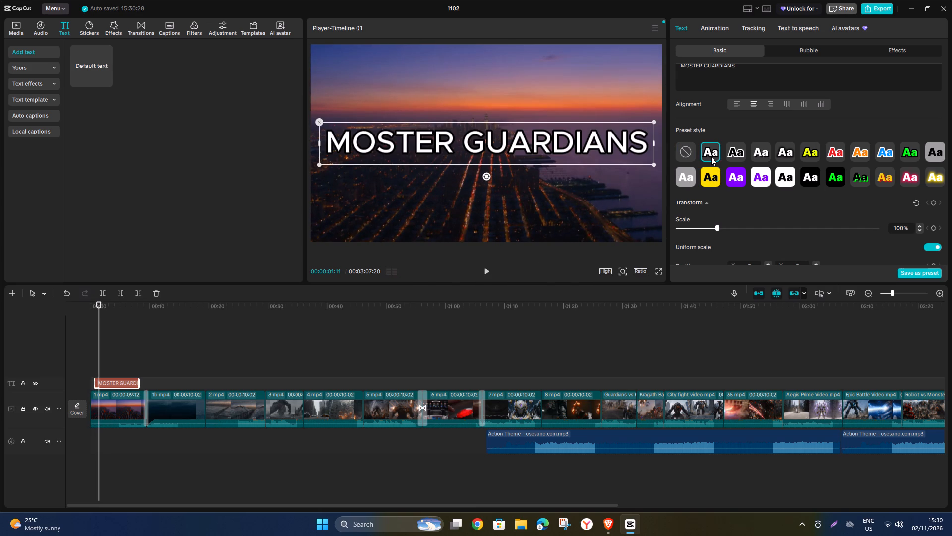
pyautogui.click(789, 171)
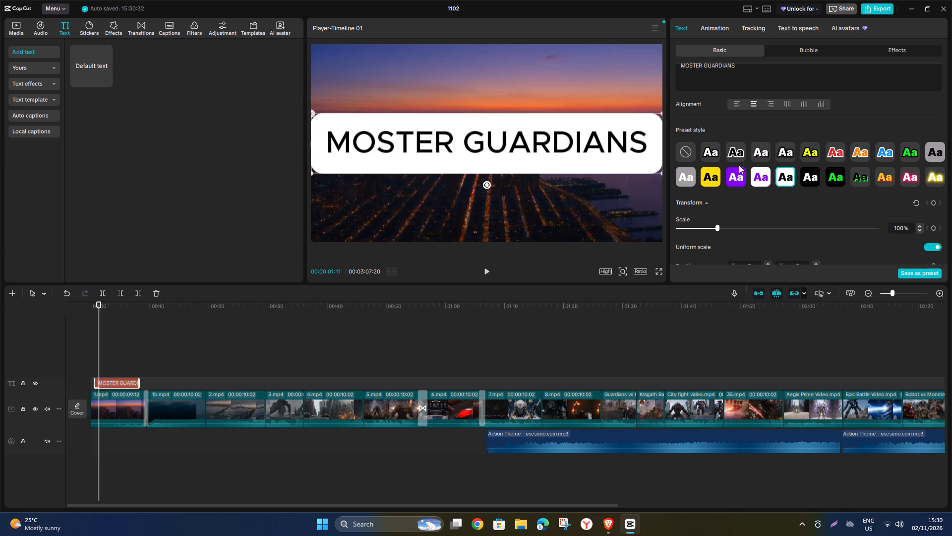
pyautogui.click(716, 154)
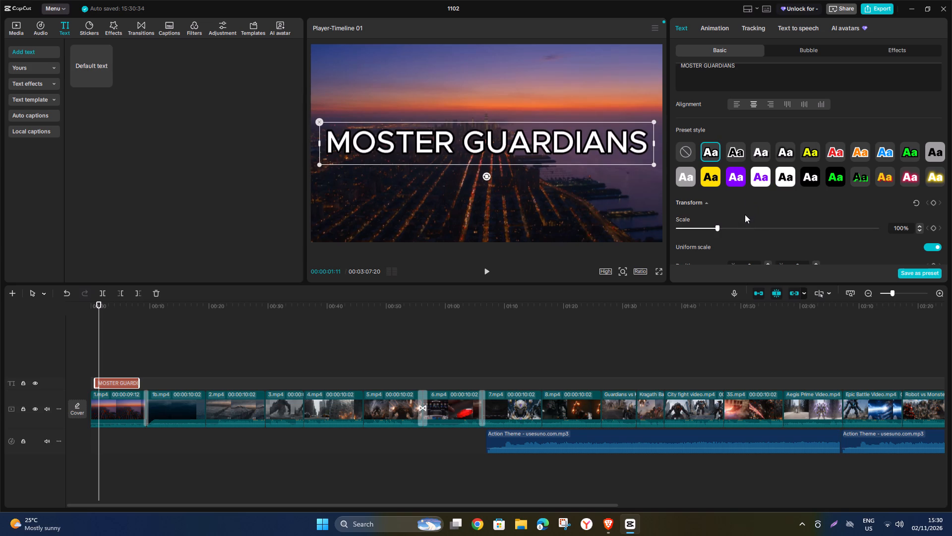
# Look through the title's transform, blend, stroke and background settings and turn on its shadow.
pyautogui.scroll(-3, 745, 214)
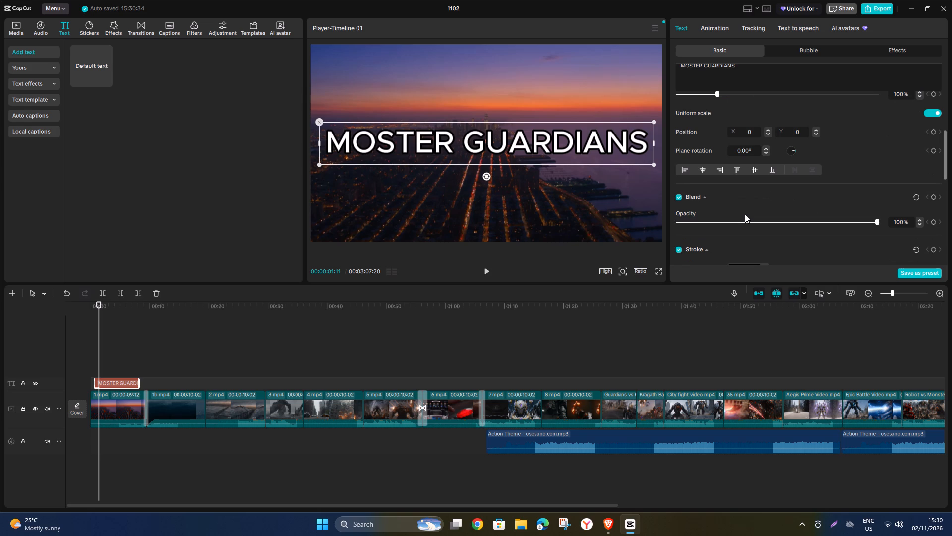
pyautogui.scroll(-1, 745, 214)
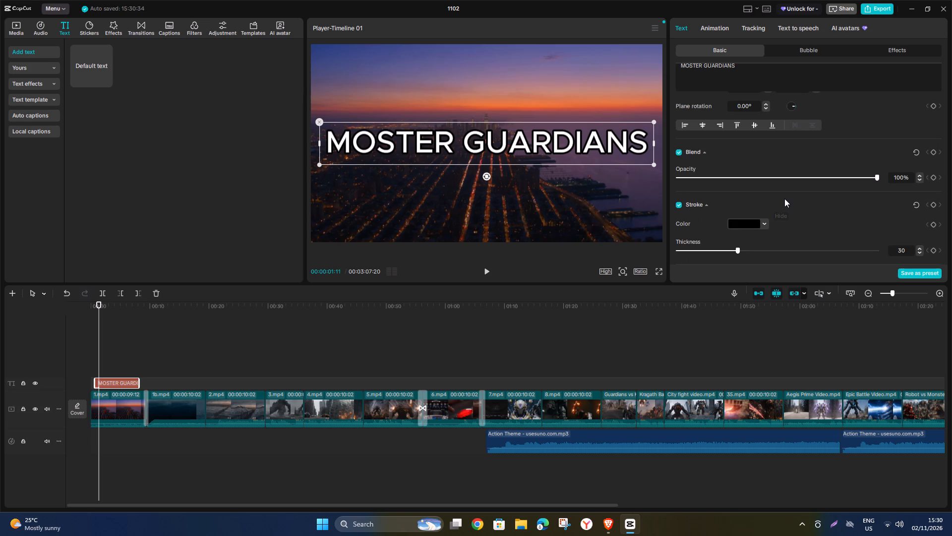
pyautogui.scroll(-3, 784, 199)
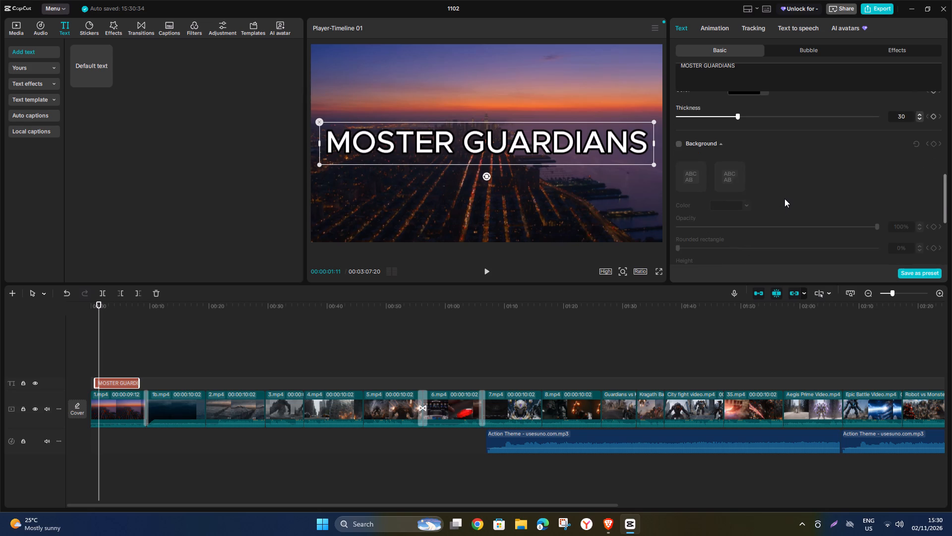
pyautogui.scroll(-8, 784, 199)
pyautogui.scroll(6, 783, 199)
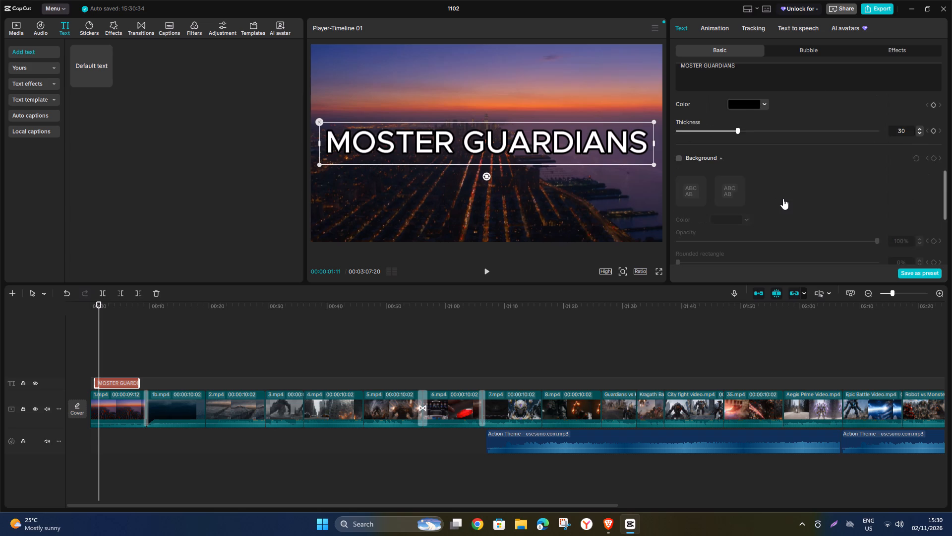
pyautogui.scroll(6, 783, 199)
pyautogui.scroll(-9, 783, 199)
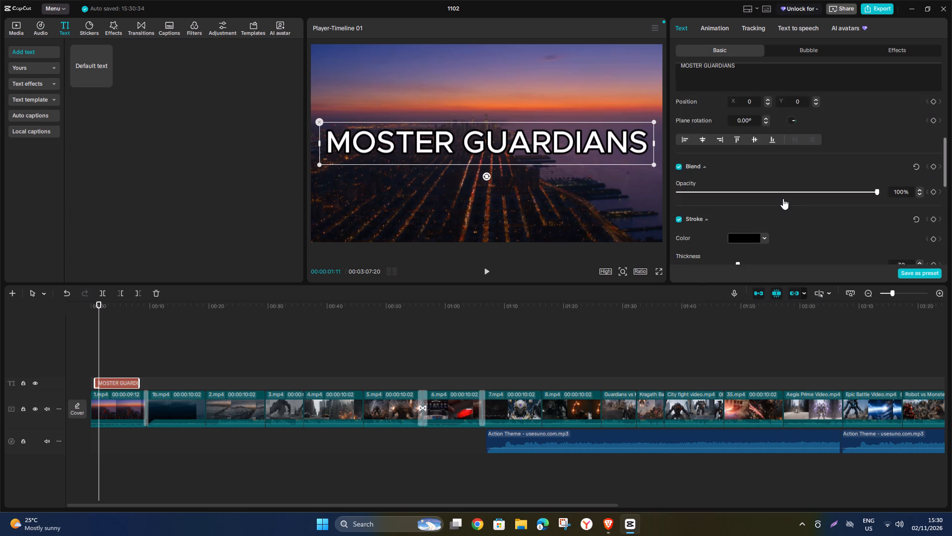
pyautogui.scroll(-5, 783, 199)
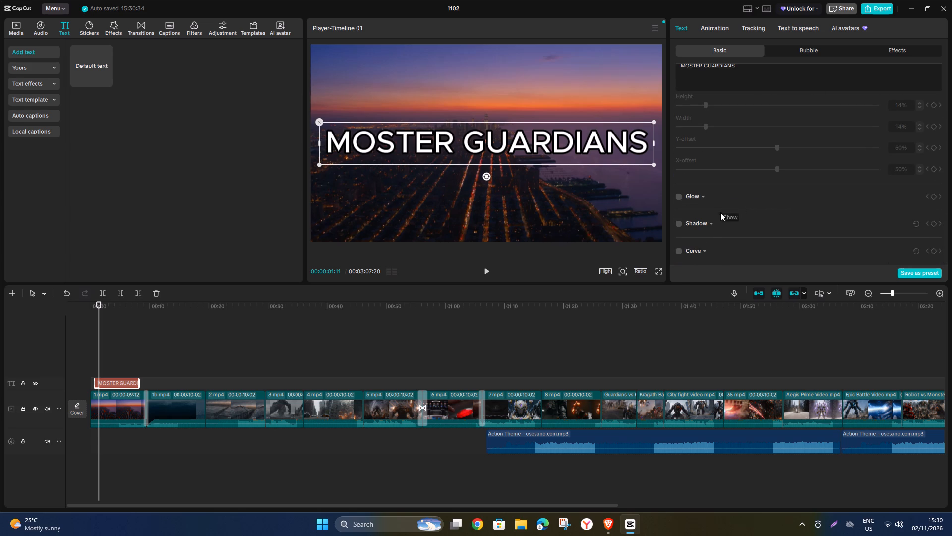
pyautogui.click(710, 223)
pyautogui.scroll(-2, 712, 220)
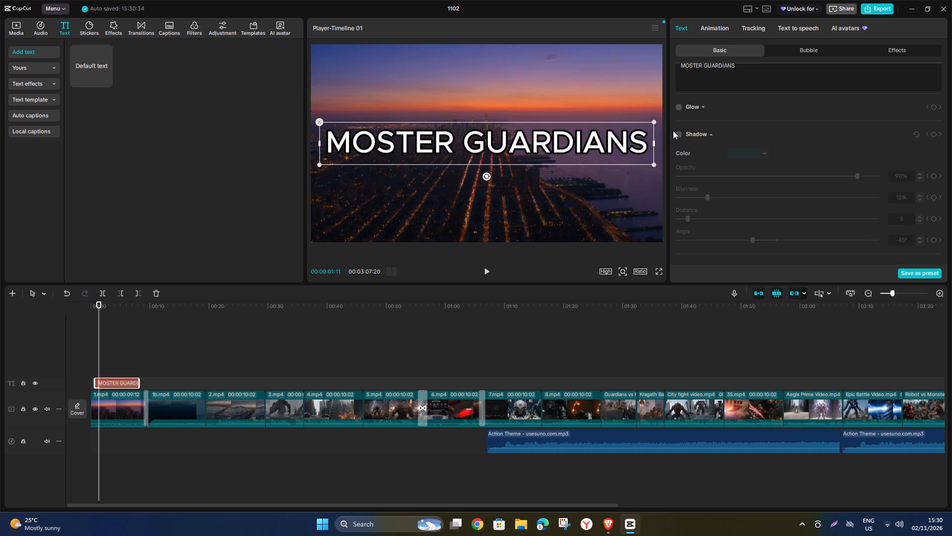
pyautogui.click(678, 135)
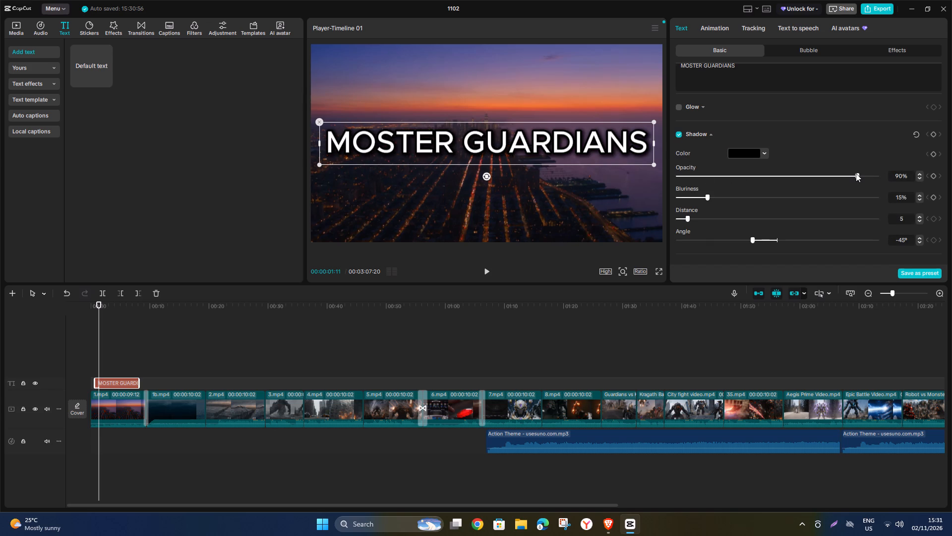
# Set the title shadow's opacity to 60% and its distance to 31.
pyautogui.moveTo(859, 176); pyautogui.dragTo(833, 175)
pyautogui.moveTo(833, 175); pyautogui.dragTo(795, 172)
pyautogui.moveTo(795, 172); pyautogui.dragTo(799, 172)
pyautogui.moveTo(688, 218); pyautogui.dragTo(714, 217)
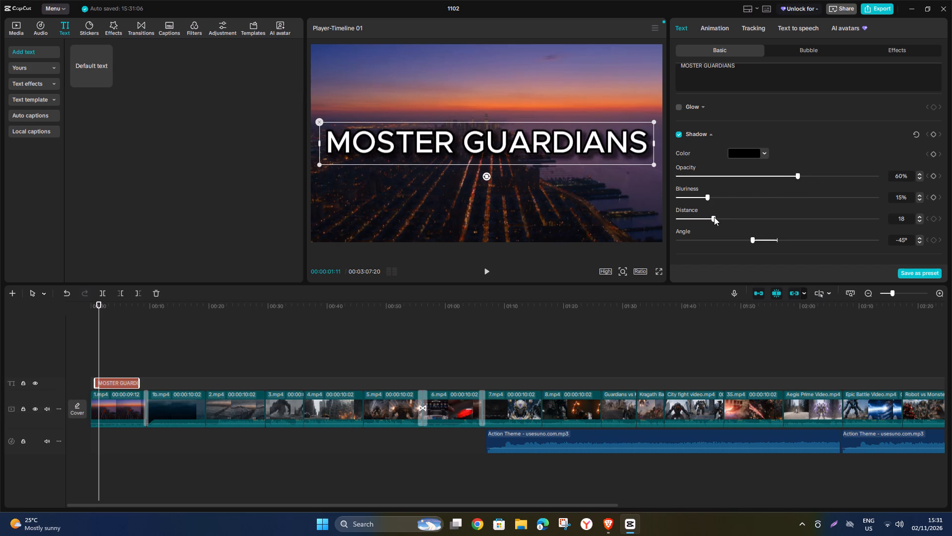
pyautogui.moveTo(714, 217); pyautogui.dragTo(740, 215)
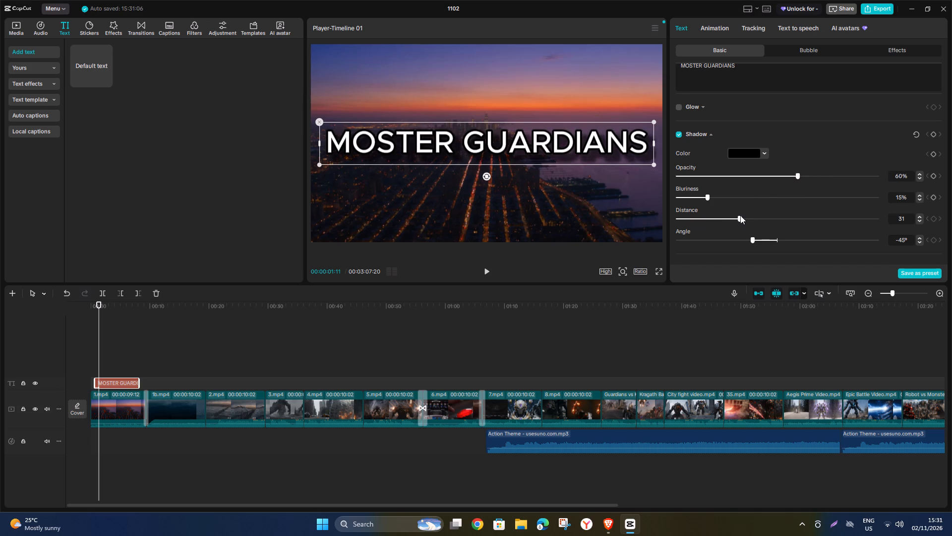
# Set the title shadow's distance to 9 and its angle to -11°.
pyautogui.moveTo(740, 215); pyautogui.dragTo(697, 215)
pyautogui.scroll(-1, 696, 226)
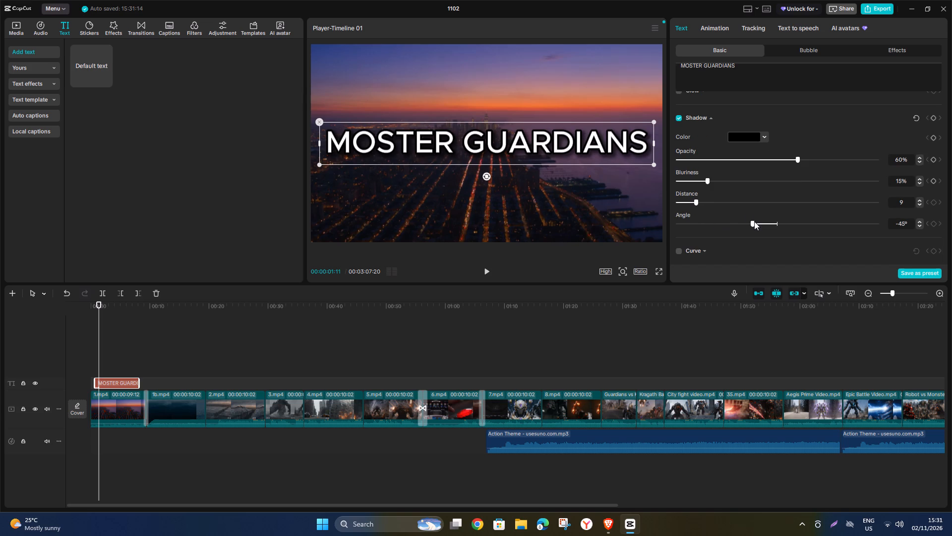
pyautogui.moveTo(755, 222); pyautogui.dragTo(770, 222)
# Play the opening from the start to check the animated title with its adjusted shadow.
pyautogui.click(88, 342)
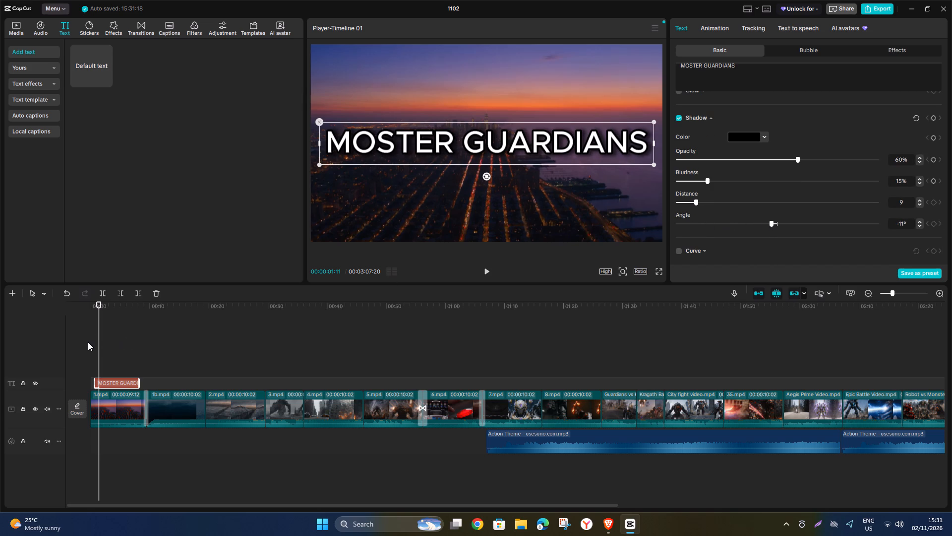
pyautogui.click(88, 341)
pyautogui.moveTo(102, 328); pyautogui.dragTo(81, 328)
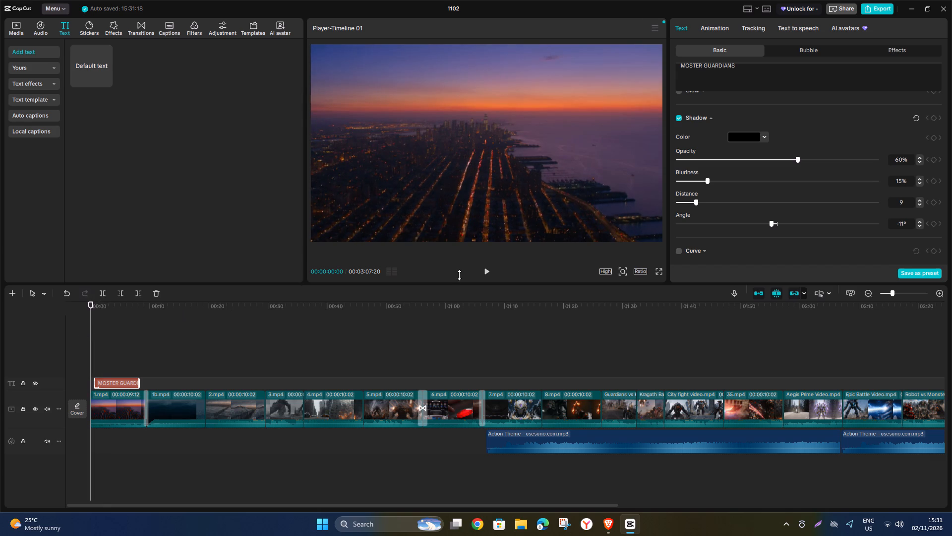
pyautogui.click(494, 274)
pyautogui.click(488, 268)
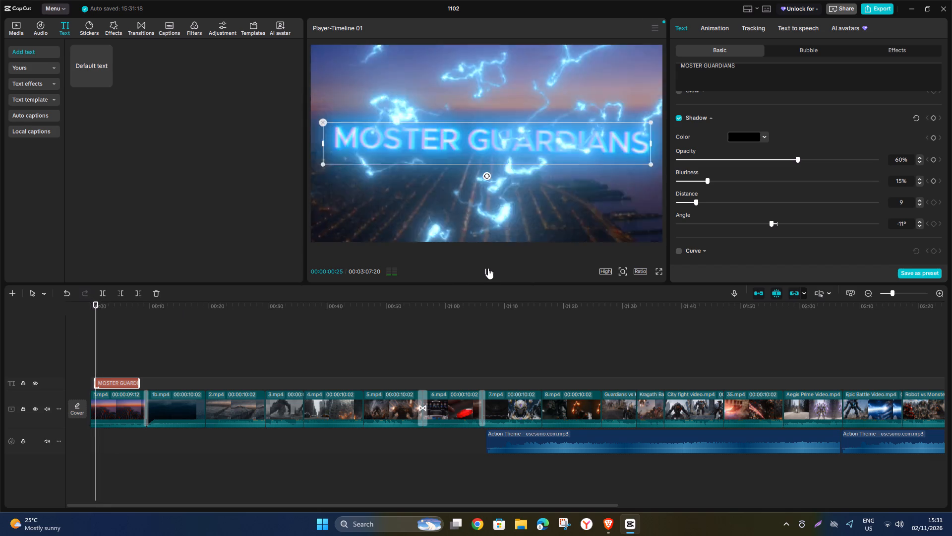
pyautogui.click(529, 267)
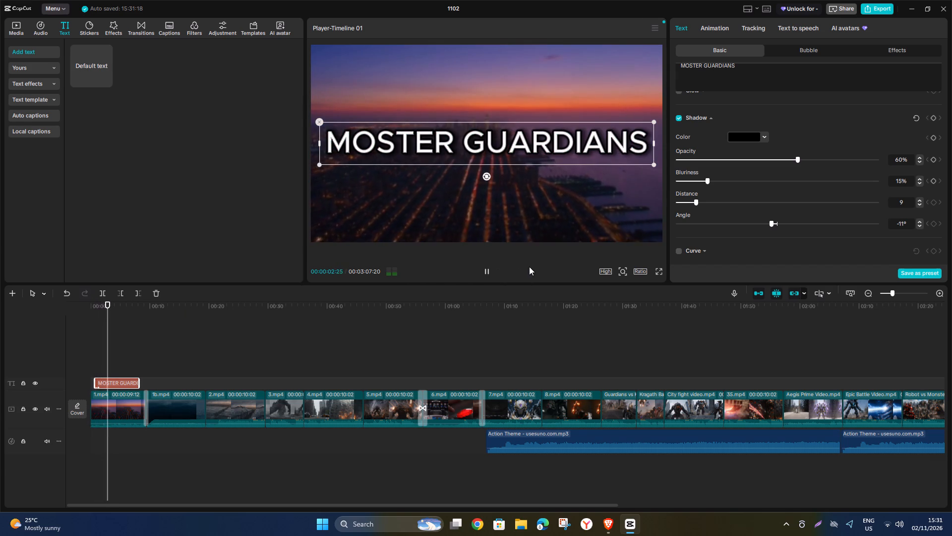
# Deselect the title and review the video from the start in full screen, leaving full screen at about 00:00:57.
pyautogui.click(204, 351)
pyautogui.click(101, 354)
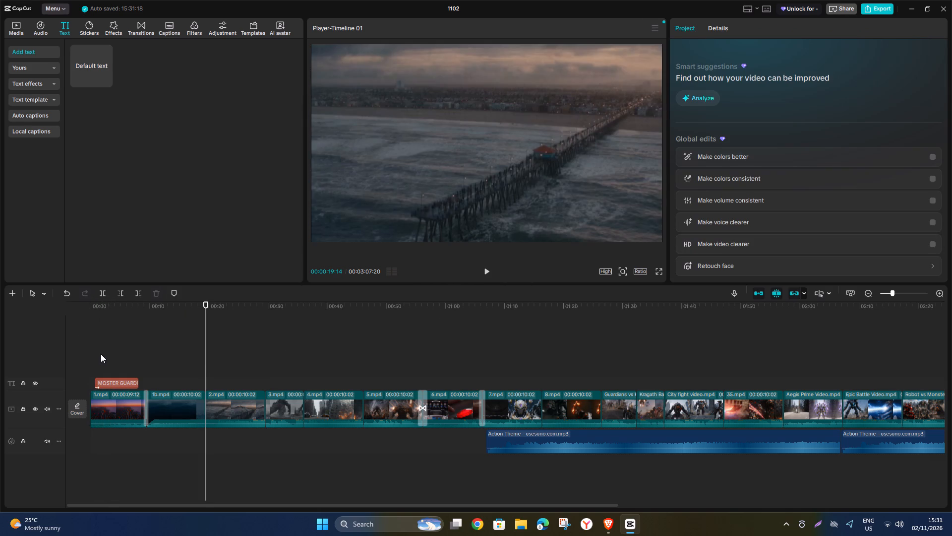
pyautogui.click(83, 354)
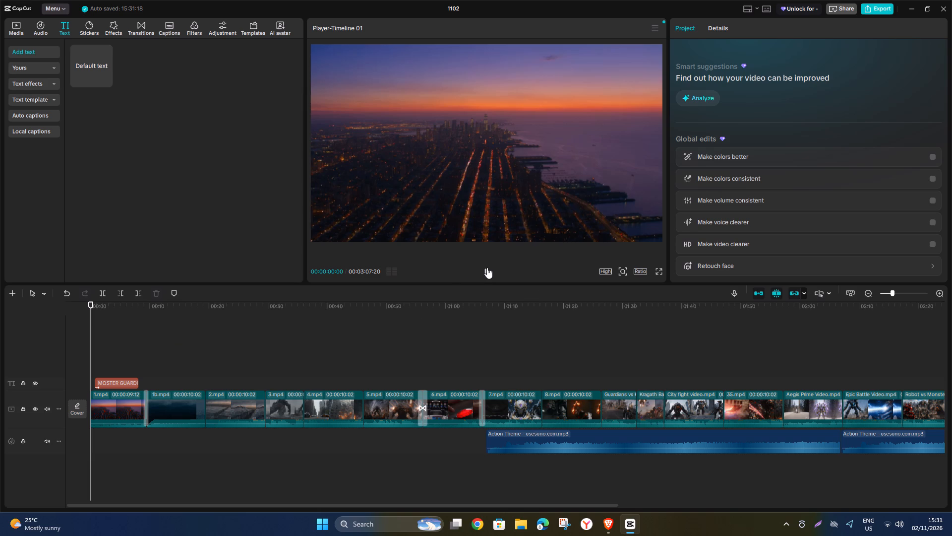
pyautogui.click(487, 268)
pyautogui.click(656, 268)
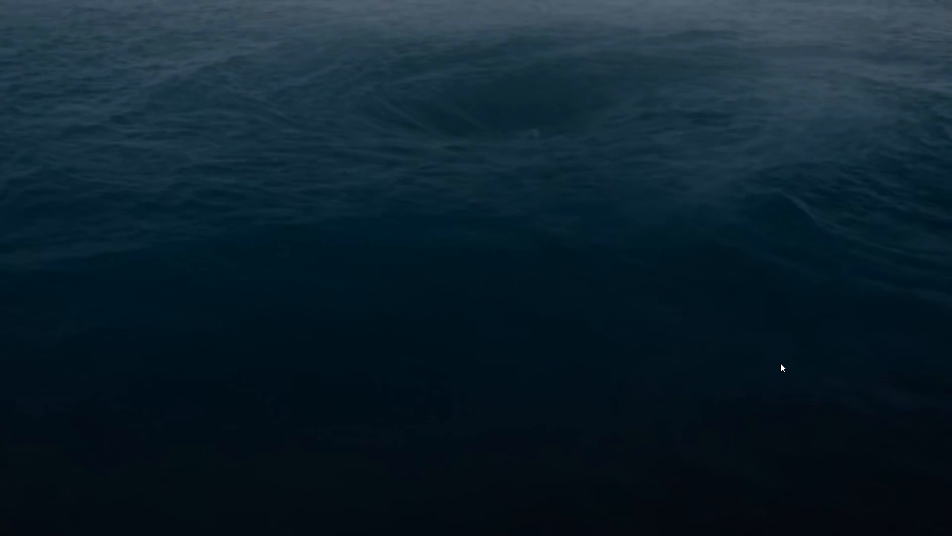
pyautogui.press('Escape')
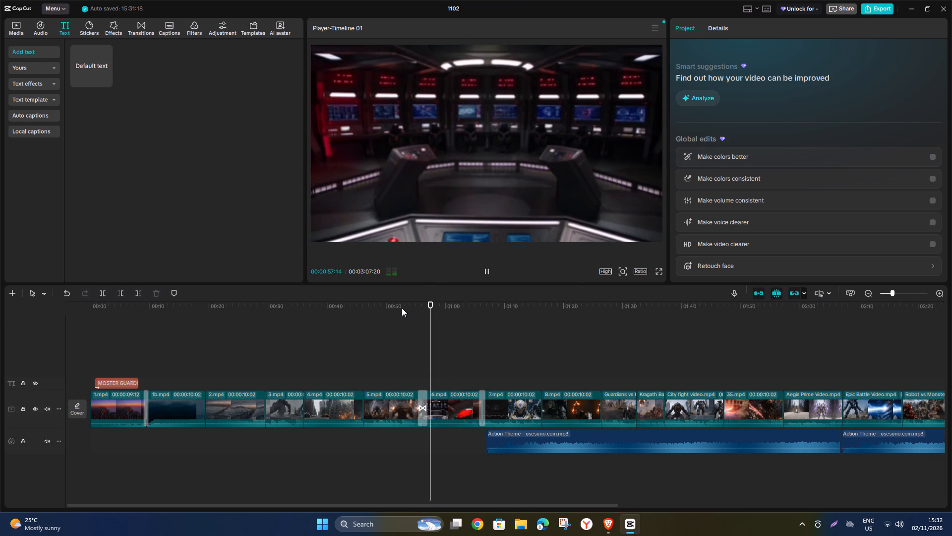
# Replay from about 00:00:54:19 through the transition between 5.mp4 and 6.mp4, and look over the remaining clips and soundtrack up to the timeline's end.
pyautogui.click(414, 357)
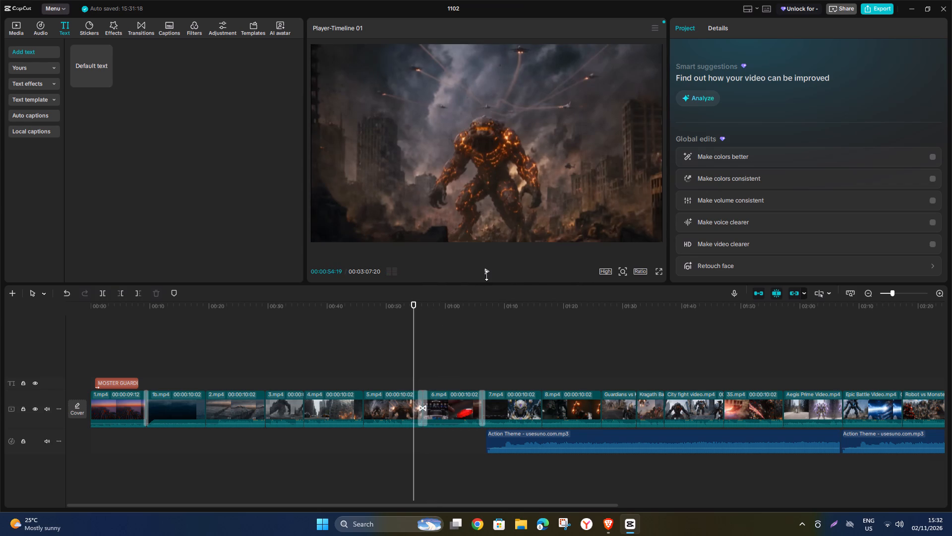
pyautogui.click(486, 275)
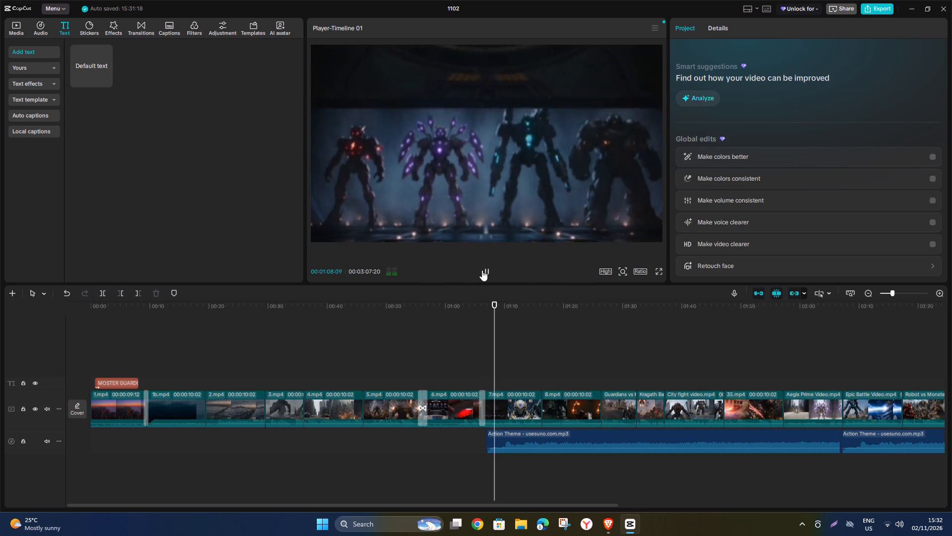
pyautogui.moveTo(526, 503); pyautogui.dragTo(613, 502)
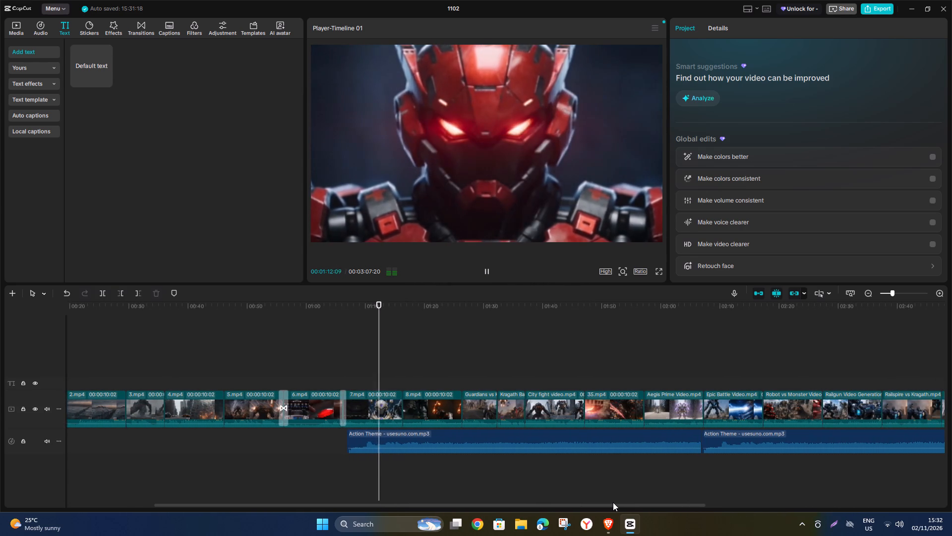
pyautogui.moveTo(613, 502); pyautogui.dragTo(656, 503)
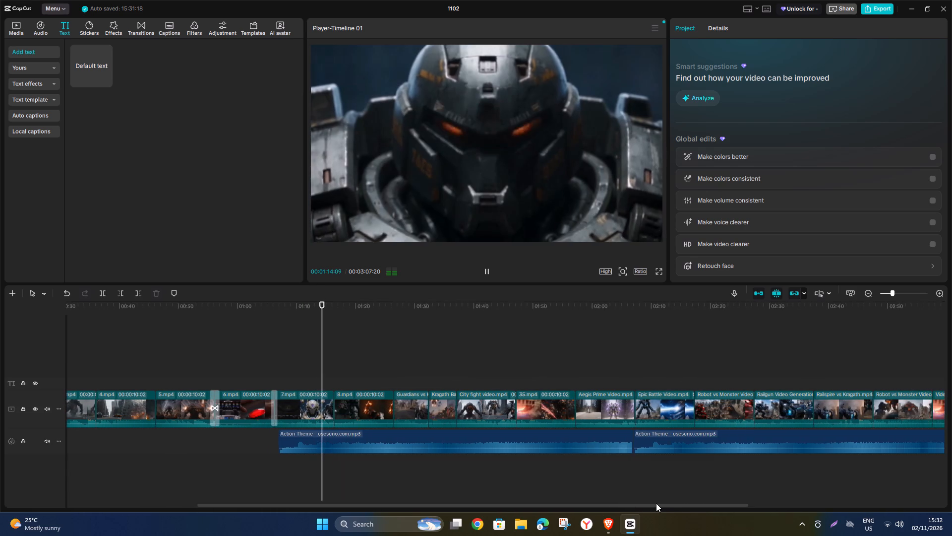
pyautogui.moveTo(656, 503); pyautogui.dragTo(707, 502)
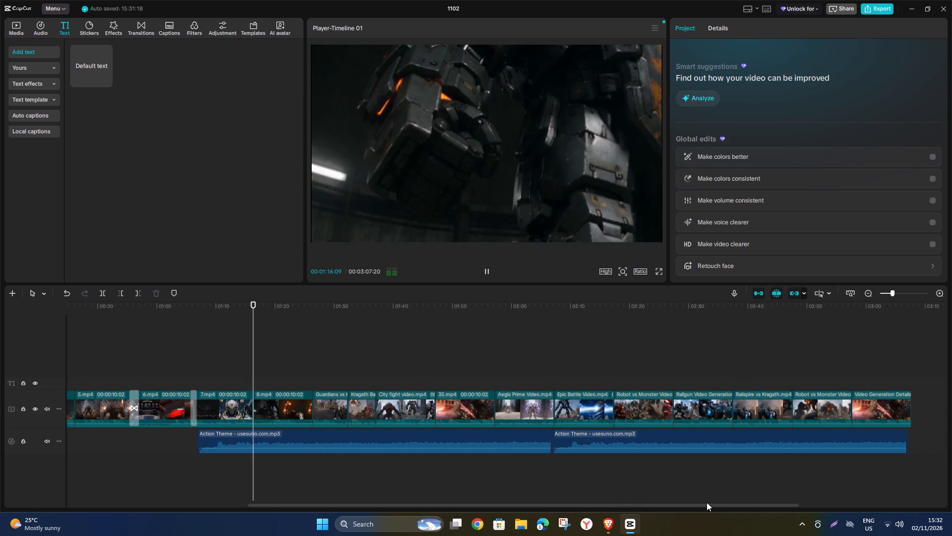